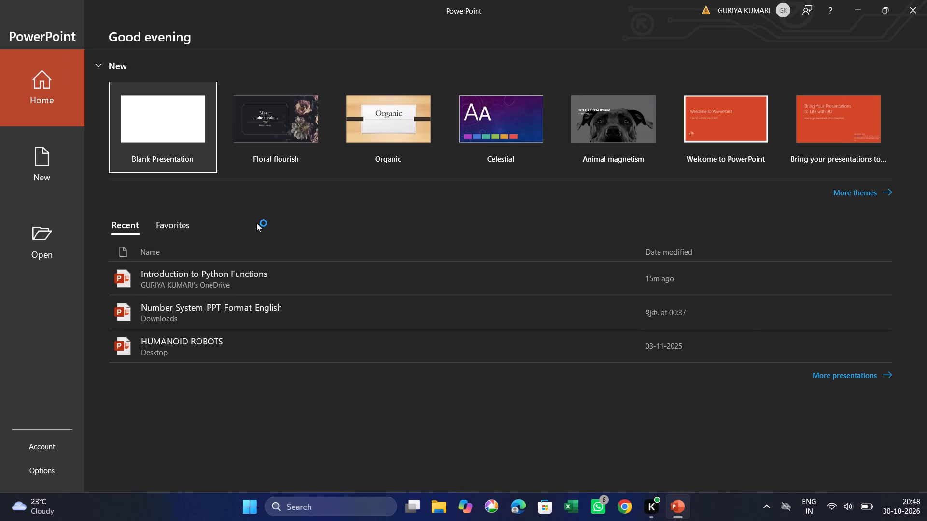
Open the recent presentation Number_System_PPT_Format_English.
{"action": "double_click", "coordinate": [342, 310]}
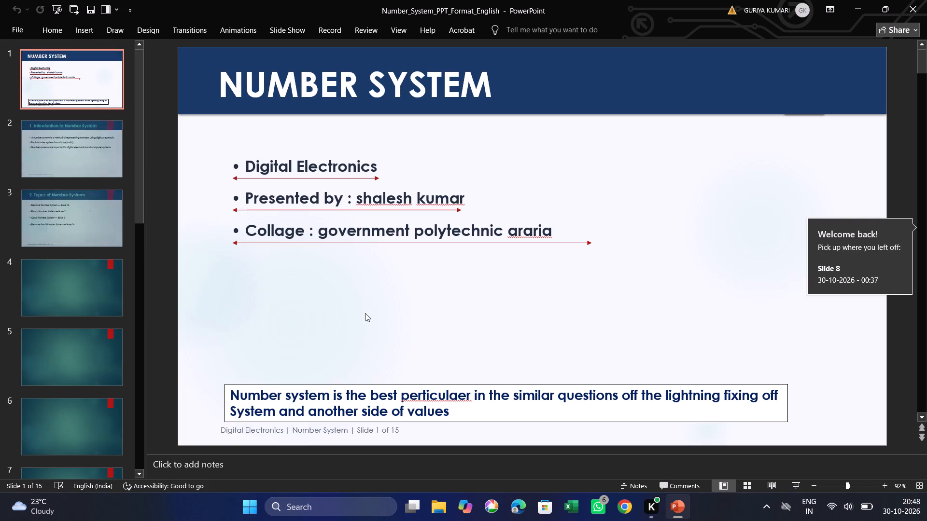
Look through the opening slides of the presentation to review their content and layout.
{"action": "scroll", "coordinate": [368, 268], "scroll_direction": "down", "scroll_amount": 5}
{"action": "scroll", "coordinate": [366, 266], "scroll_direction": "up", "scroll_amount": 9}
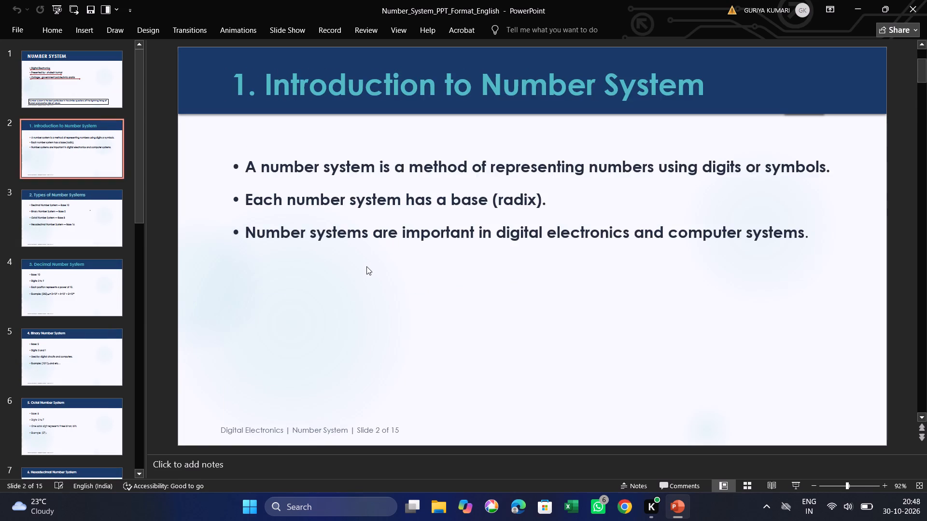
{"action": "scroll", "coordinate": [366, 266], "scroll_direction": "up", "scroll_amount": 5}
{"action": "left_click", "coordinate": [61, 154]}
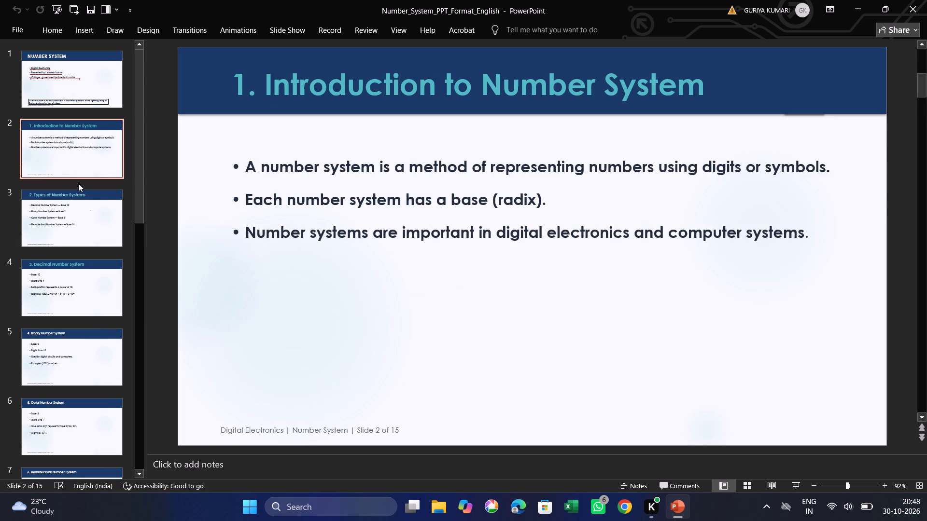
{"action": "left_click", "coordinate": [85, 200]}
{"action": "left_click", "coordinate": [85, 279]}
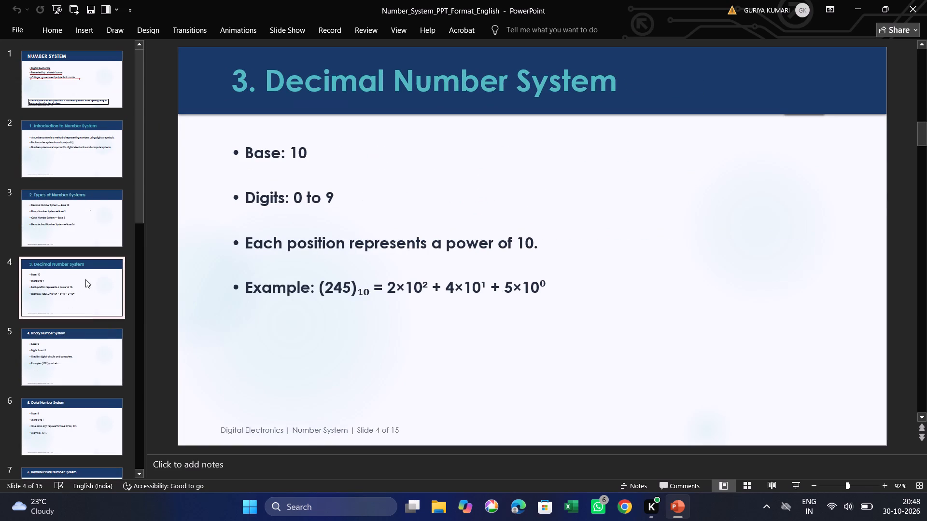
{"action": "left_click", "coordinate": [82, 194]}
{"action": "left_click", "coordinate": [78, 166]}
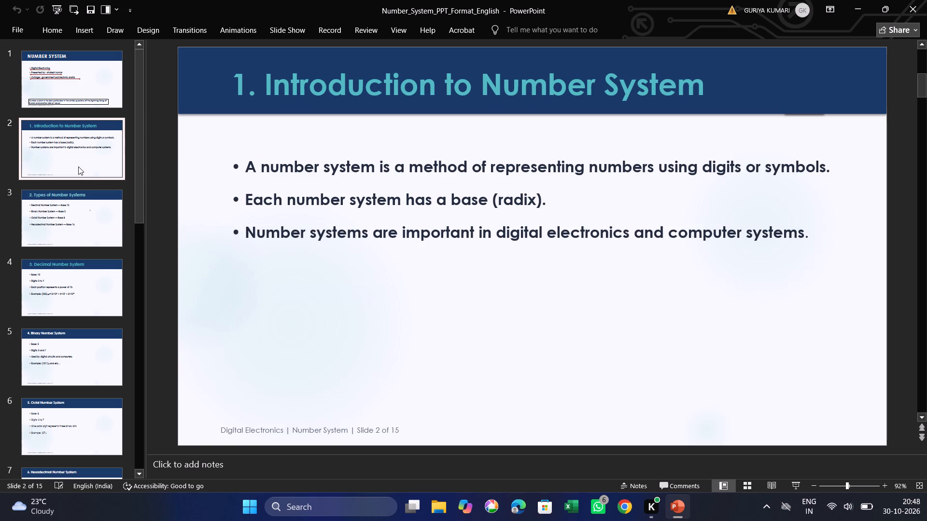
On slide 1, set the outline of the bottom text box to the standard dark blue colour.
{"action": "left_click", "coordinate": [70, 78]}
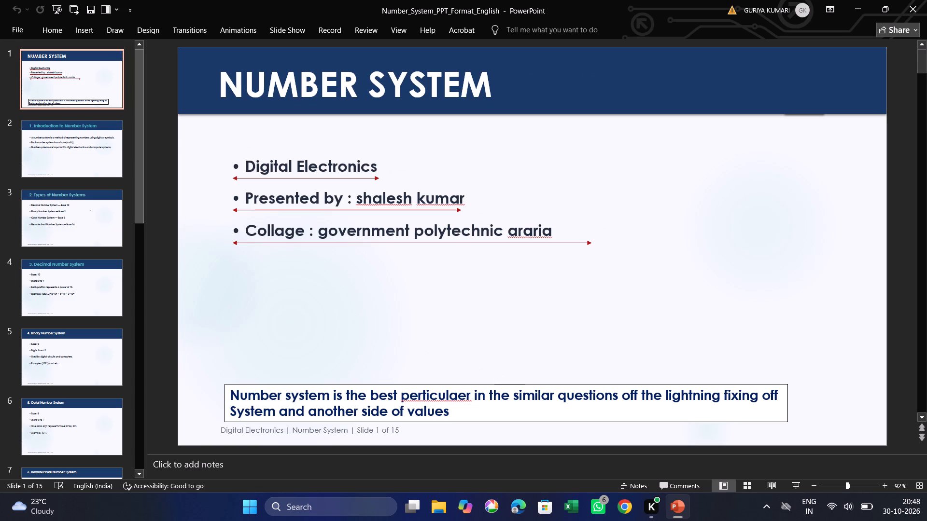
{"action": "right_click", "coordinate": [380, 385]}
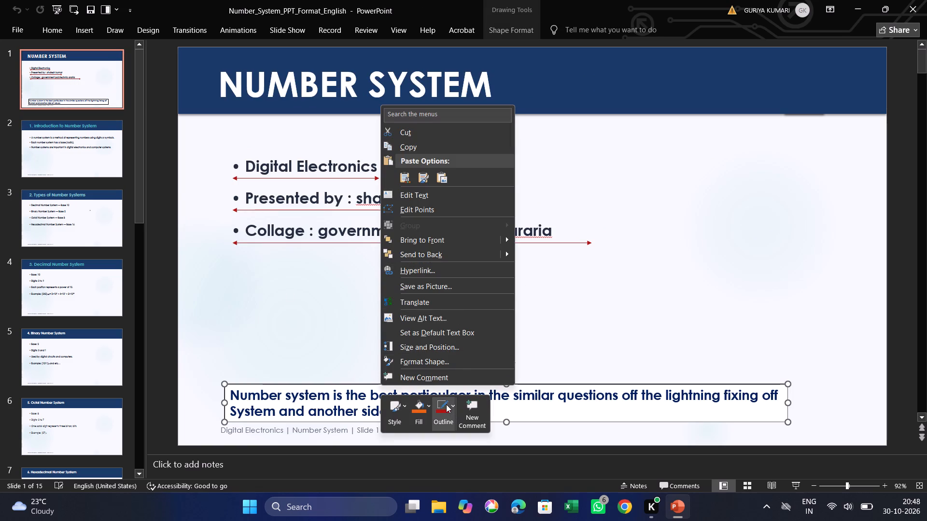
{"action": "left_click", "coordinate": [450, 406]}
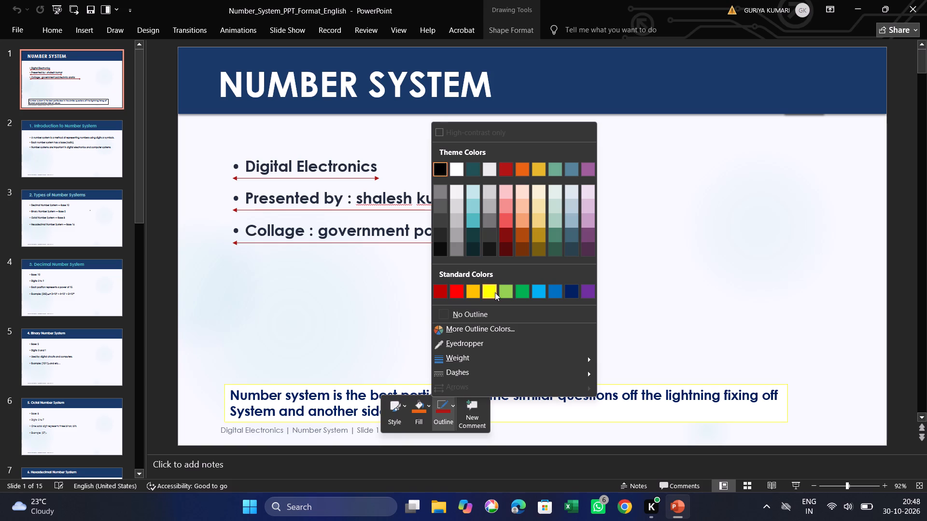
{"action": "left_click", "coordinate": [567, 294]}
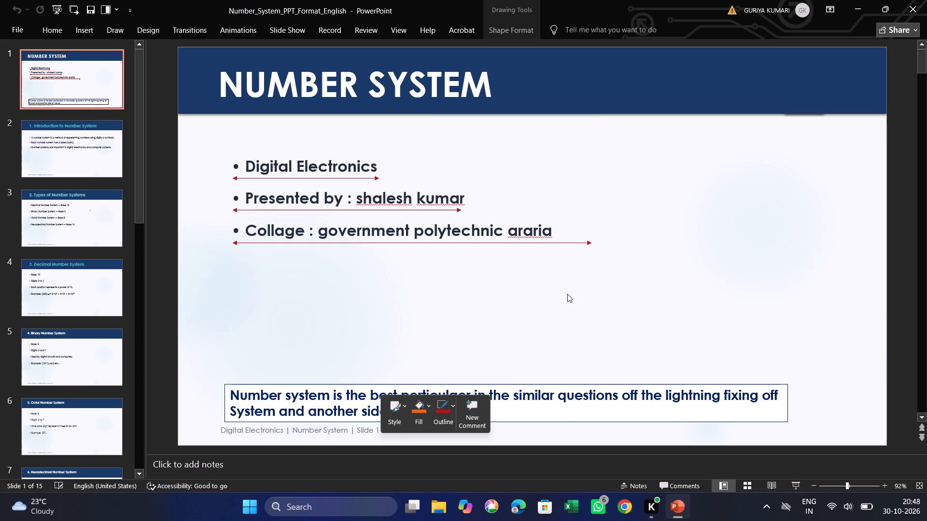
{"action": "left_click", "coordinate": [624, 276]}
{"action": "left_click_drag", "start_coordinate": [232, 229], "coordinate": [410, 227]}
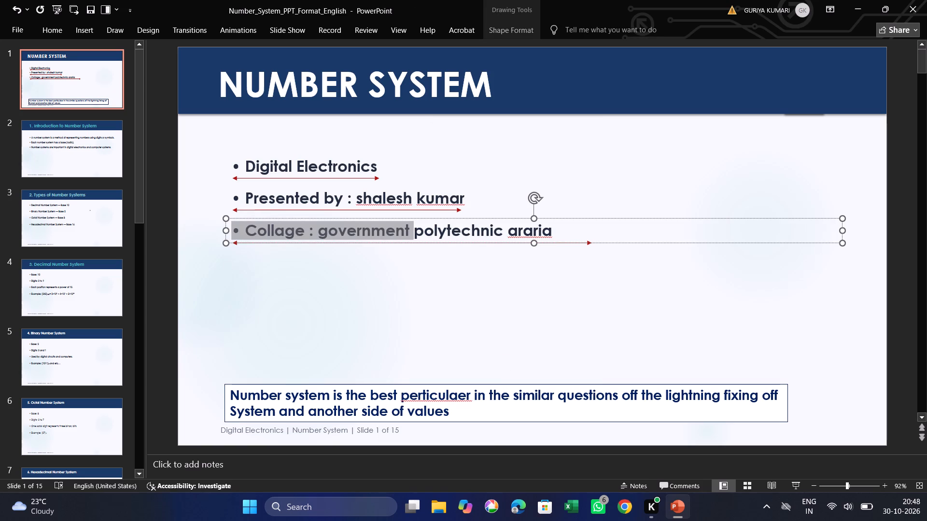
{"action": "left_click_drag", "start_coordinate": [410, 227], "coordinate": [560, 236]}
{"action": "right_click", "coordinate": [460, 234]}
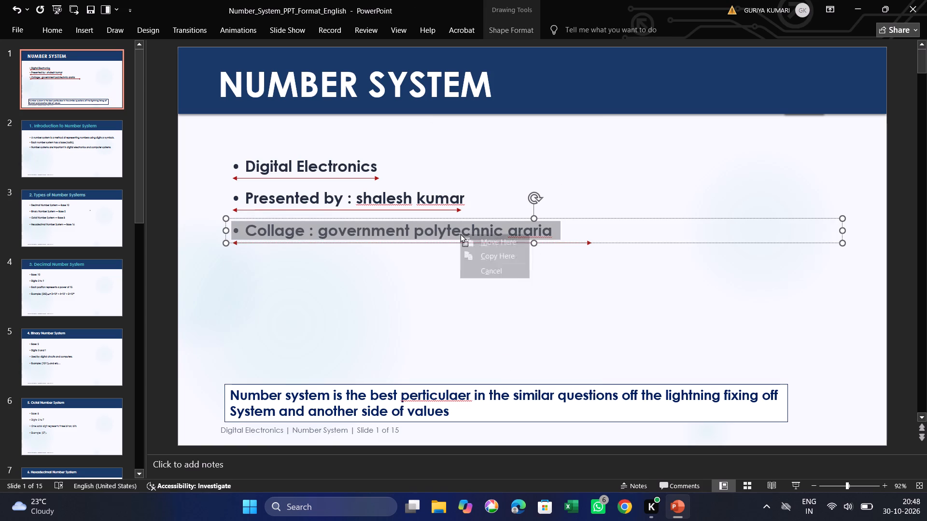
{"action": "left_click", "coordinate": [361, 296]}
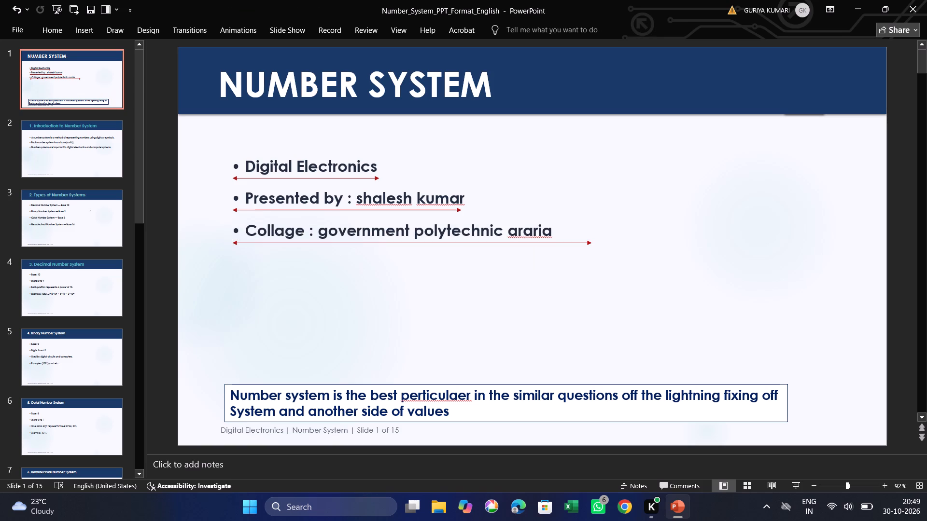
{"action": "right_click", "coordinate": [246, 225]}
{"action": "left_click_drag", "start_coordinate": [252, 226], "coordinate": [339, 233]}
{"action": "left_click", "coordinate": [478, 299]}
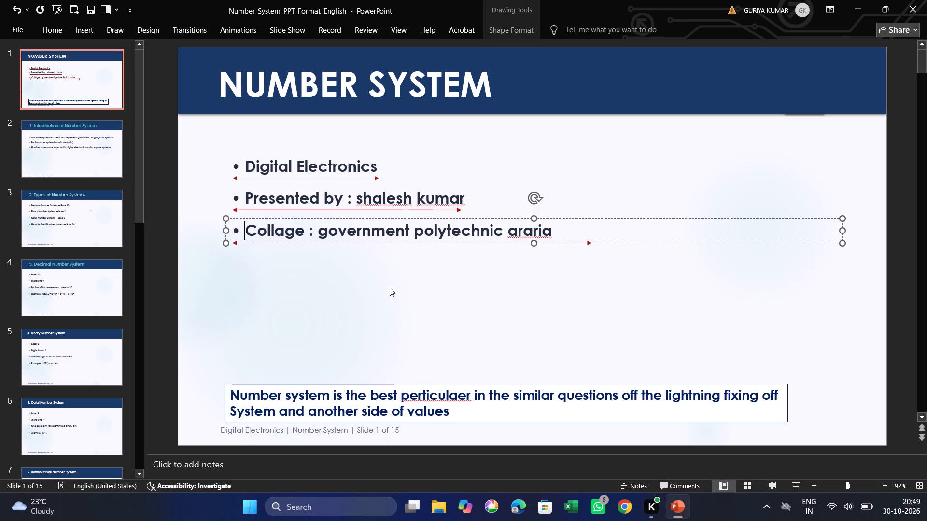
On slide 5, Binary Number System, move the "Used by digital circuits and computers." bullet up closer beneath the Digits bullet.
{"action": "scroll", "coordinate": [29, 298], "scroll_direction": "down", "scroll_amount": 1}
{"action": "left_click", "coordinate": [56, 303]}
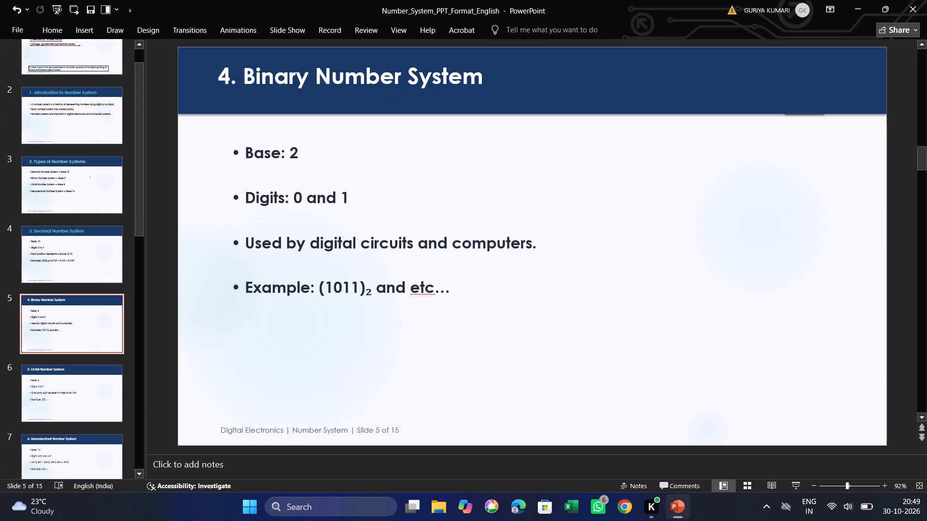
{"action": "scroll", "coordinate": [126, 351], "scroll_direction": "down", "scroll_amount": 1}
{"action": "left_click", "coordinate": [101, 343]}
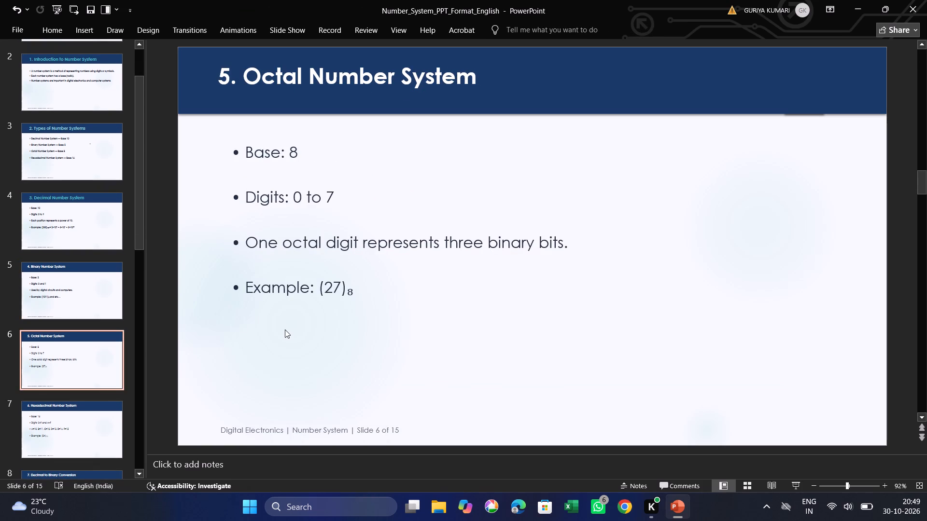
{"action": "left_click", "coordinate": [91, 294]}
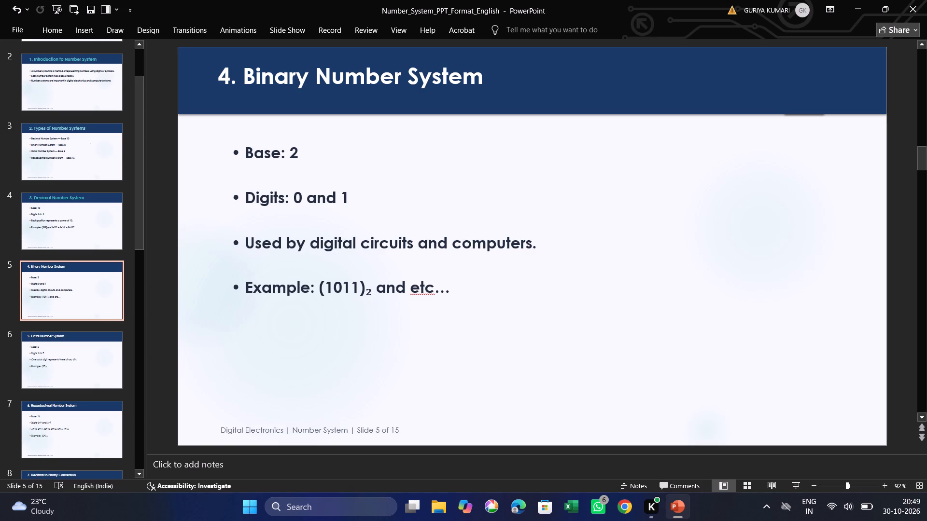
{"action": "left_click", "coordinate": [329, 247]}
{"action": "left_click", "coordinate": [387, 274]}
{"action": "left_click", "coordinate": [356, 251]}
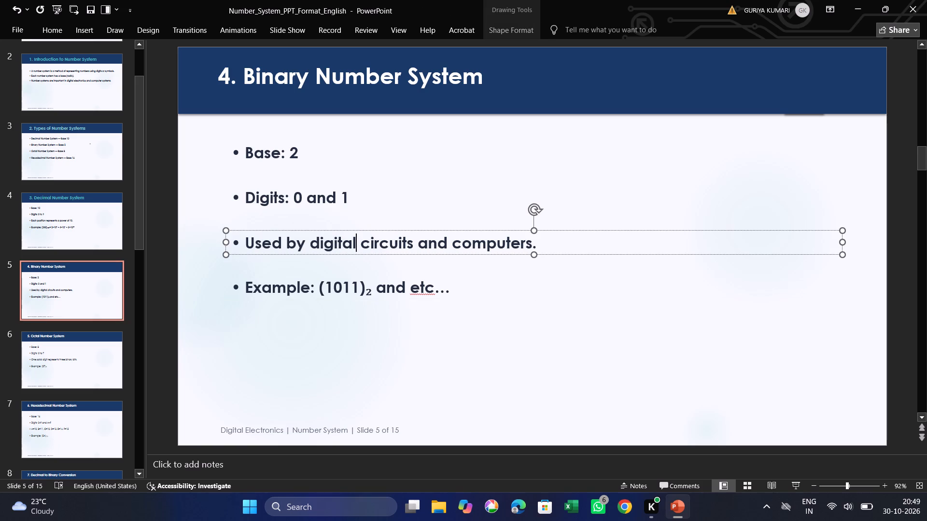
{"action": "left_click", "coordinate": [362, 250]}
{"action": "left_click_drag", "start_coordinate": [594, 249], "coordinate": [598, 234]}
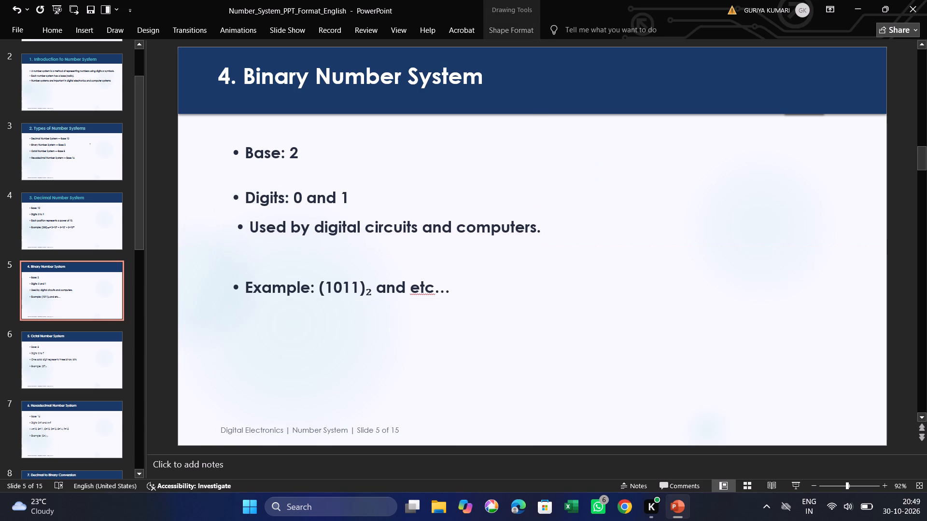
{"action": "left_click_drag", "start_coordinate": [598, 234], "coordinate": [596, 233]}
{"action": "left_click", "coordinate": [570, 306]}
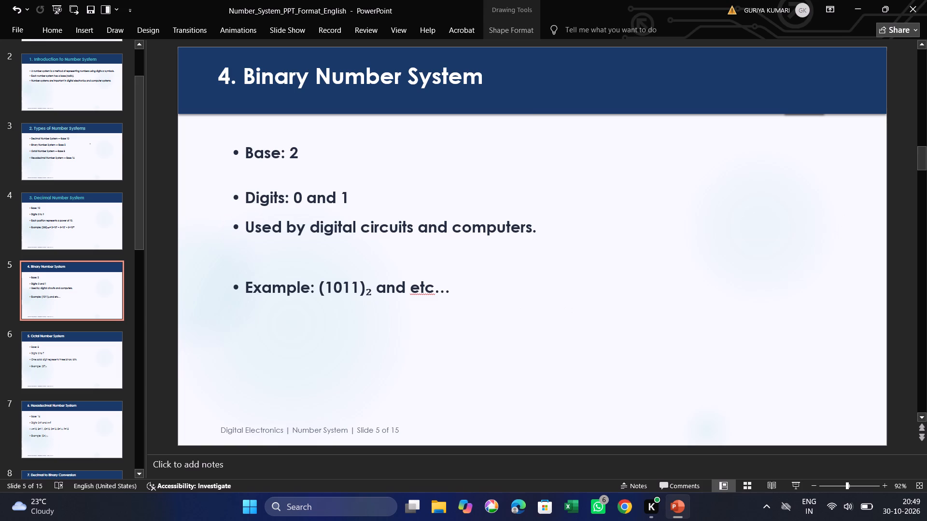
Move the Example bullet on slide 5 up to sit closely beneath the "Used by digital circuits" bullet.
{"action": "left_click_drag", "start_coordinate": [470, 288], "coordinate": [472, 263]}
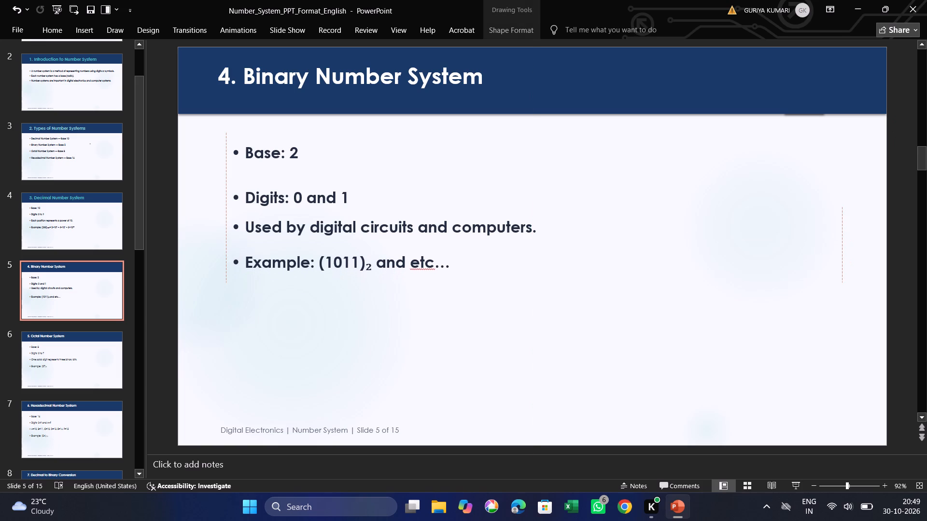
{"action": "left_click_drag", "start_coordinate": [472, 263], "coordinate": [472, 258]}
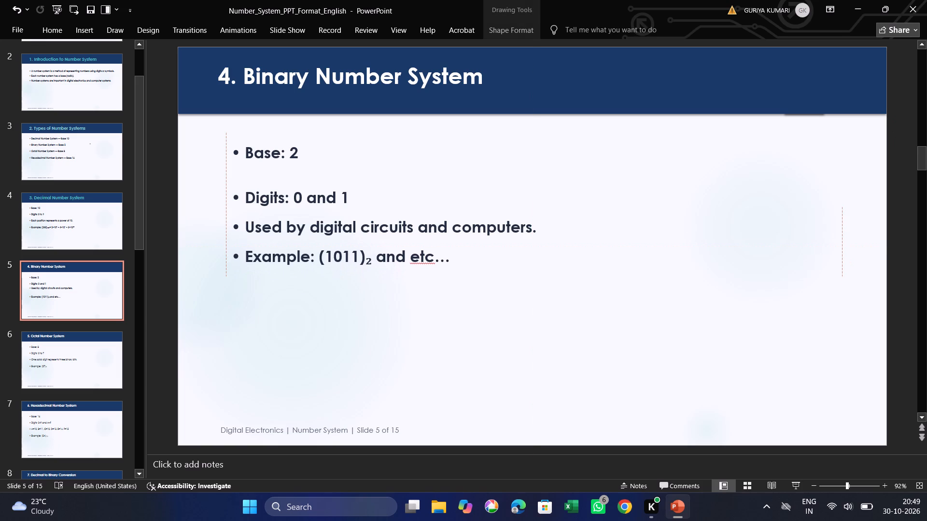
{"action": "left_click_drag", "start_coordinate": [472, 258], "coordinate": [475, 260]}
{"action": "left_click", "coordinate": [475, 260]}
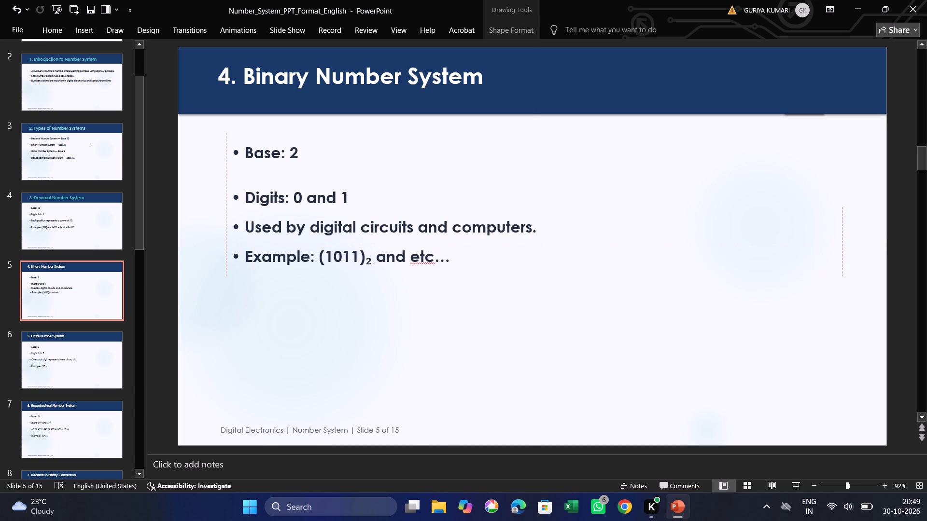
{"action": "left_click", "coordinate": [483, 313]}
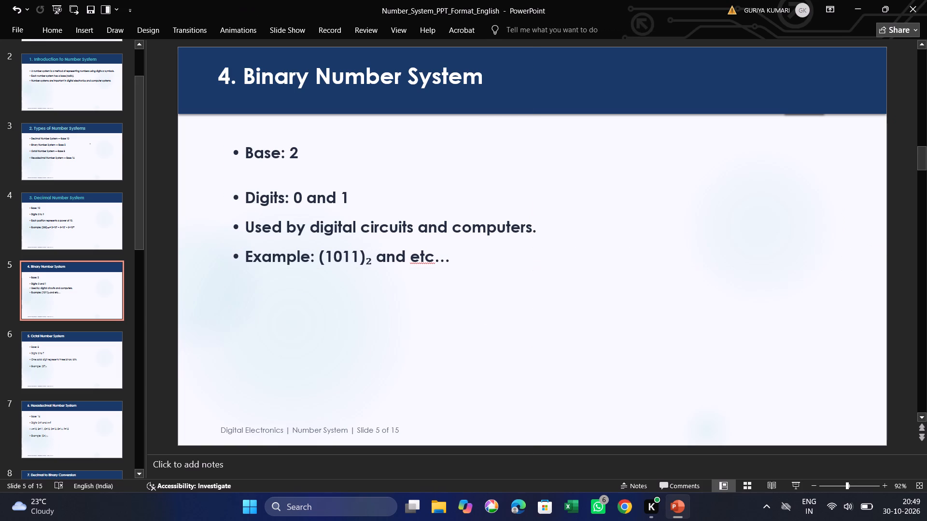
{"action": "left_click_drag", "start_coordinate": [466, 263], "coordinate": [466, 259]}
{"action": "left_click", "coordinate": [483, 316]}
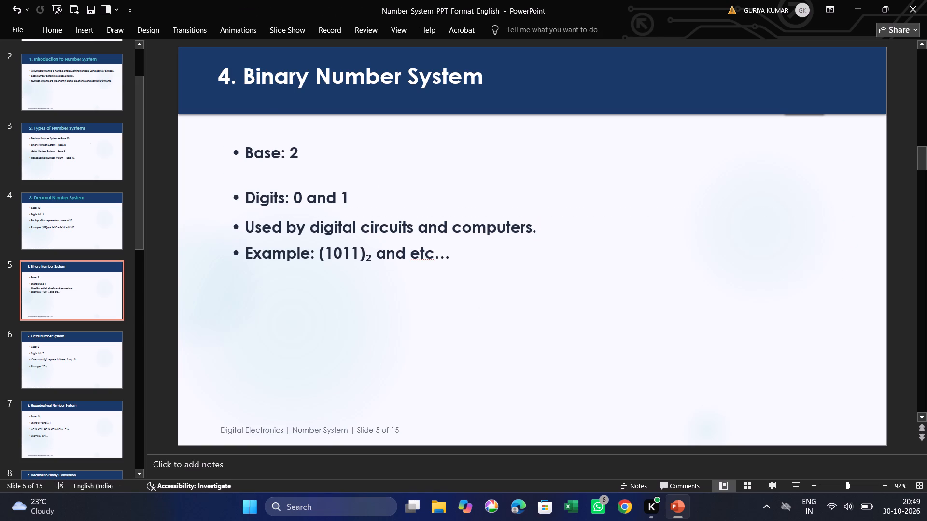
Move the "Base: 2" bullet on slide 5 down to sit just above the Digits bullet, keeping it left-aligned.
{"action": "left_click_drag", "start_coordinate": [314, 150], "coordinate": [318, 162]}
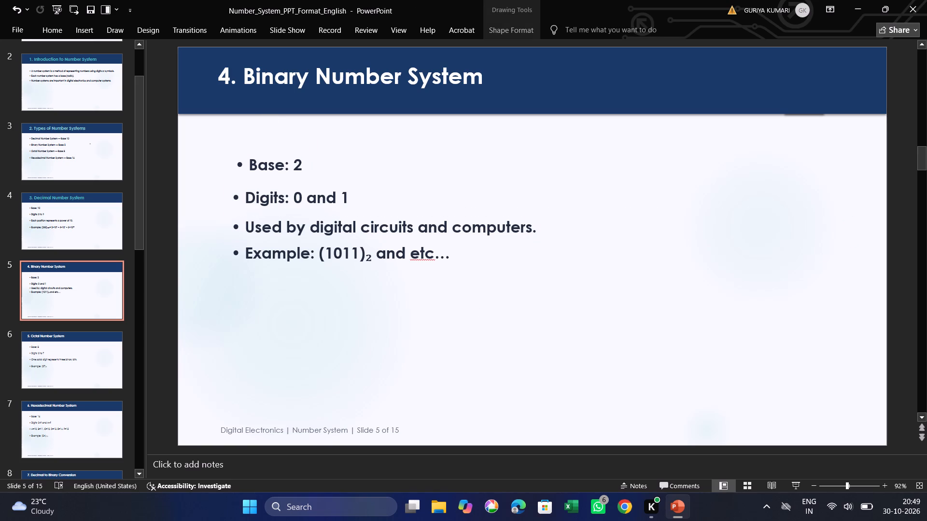
{"action": "left_click_drag", "start_coordinate": [318, 162], "coordinate": [315, 166]}
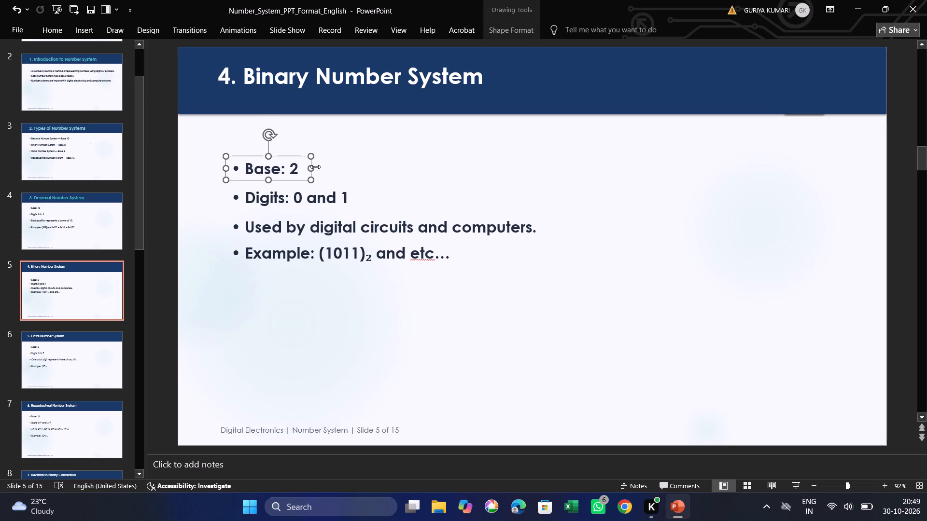
{"action": "left_click", "coordinate": [455, 189]}
{"action": "left_click", "coordinate": [553, 348]}
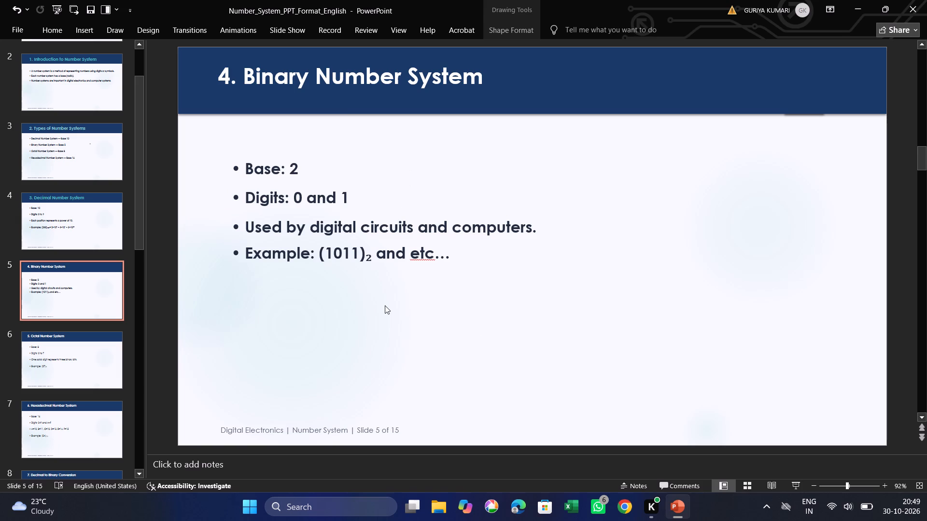
{"action": "left_click", "coordinate": [386, 305]}
Go to slide 6, Octal Number System.
{"action": "left_click", "coordinate": [76, 373]}
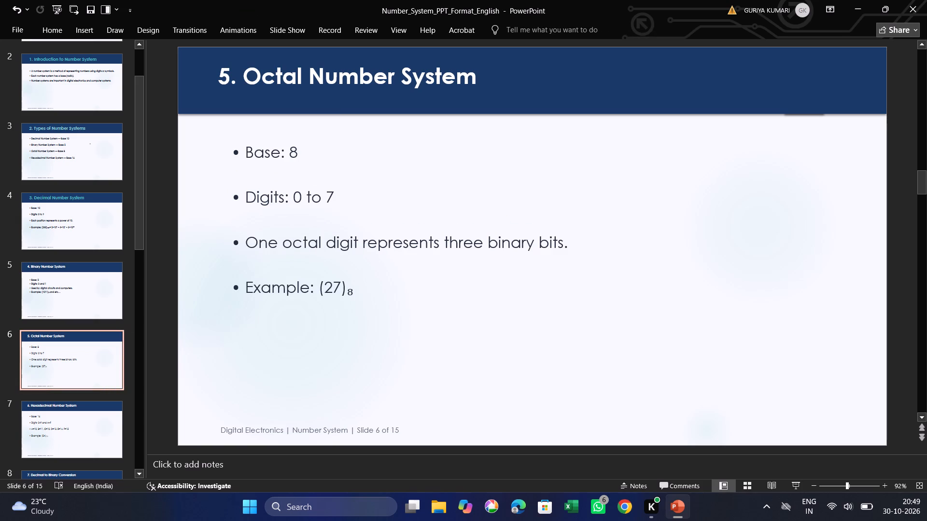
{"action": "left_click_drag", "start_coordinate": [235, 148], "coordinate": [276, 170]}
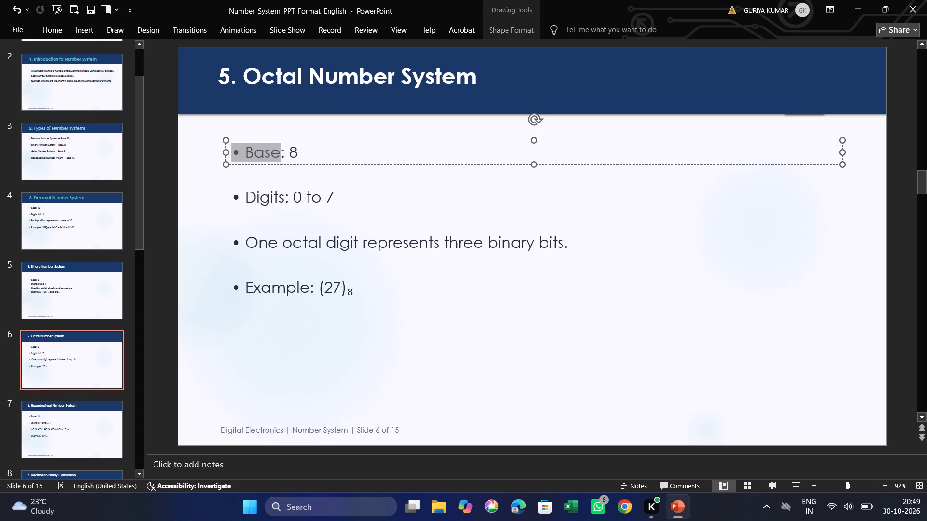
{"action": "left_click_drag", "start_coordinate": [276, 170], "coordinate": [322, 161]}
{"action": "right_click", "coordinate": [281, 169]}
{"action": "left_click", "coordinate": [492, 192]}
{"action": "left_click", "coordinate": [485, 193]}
Move the "Base: 8" bullet on slide 6 down to sit just above the "Digits: 0 to 7" bullet.
{"action": "left_click", "coordinate": [313, 146]}
{"action": "left_click_drag", "start_coordinate": [333, 153], "coordinate": [336, 169]}
{"action": "left_click", "coordinate": [380, 213]}
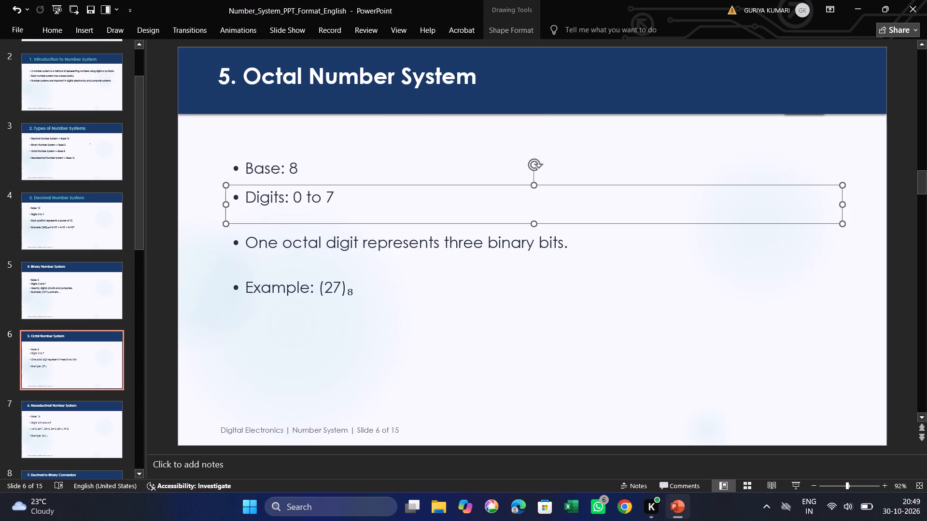
Move the "One octal digit represents three binary bits." bullet on slide 6 up to sit closely beneath the Digits bullet, left-aligned with it.
{"action": "left_click", "coordinate": [399, 246]}
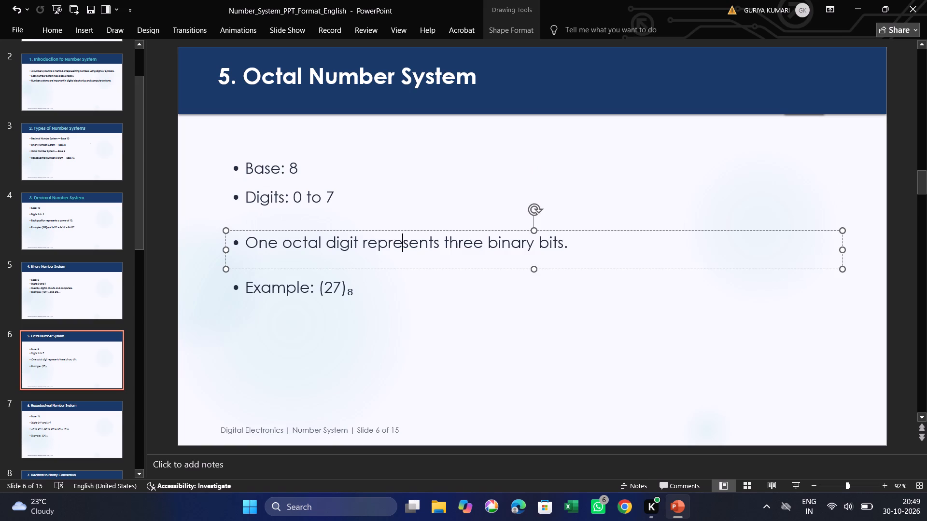
{"action": "left_click_drag", "start_coordinate": [426, 251], "coordinate": [430, 261]}
{"action": "left_click_drag", "start_coordinate": [430, 261], "coordinate": [426, 248]}
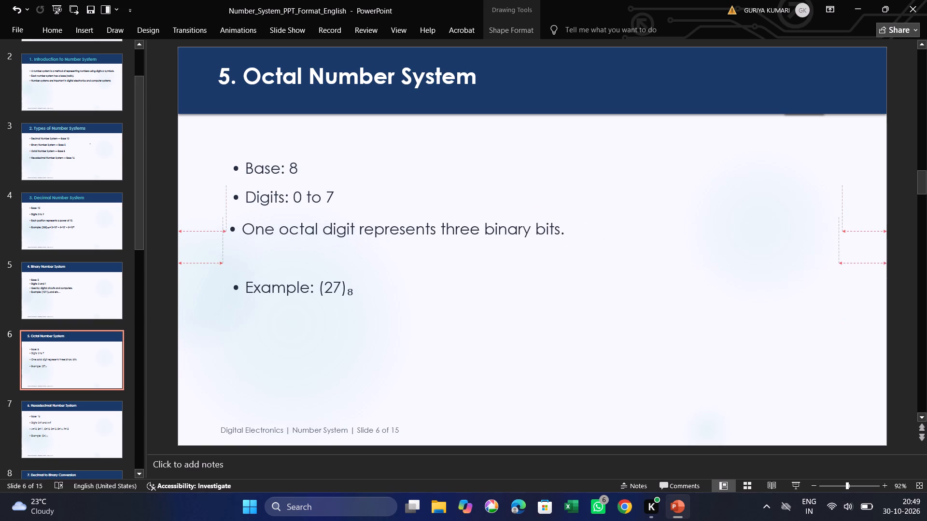
{"action": "left_click_drag", "start_coordinate": [426, 248], "coordinate": [438, 247]}
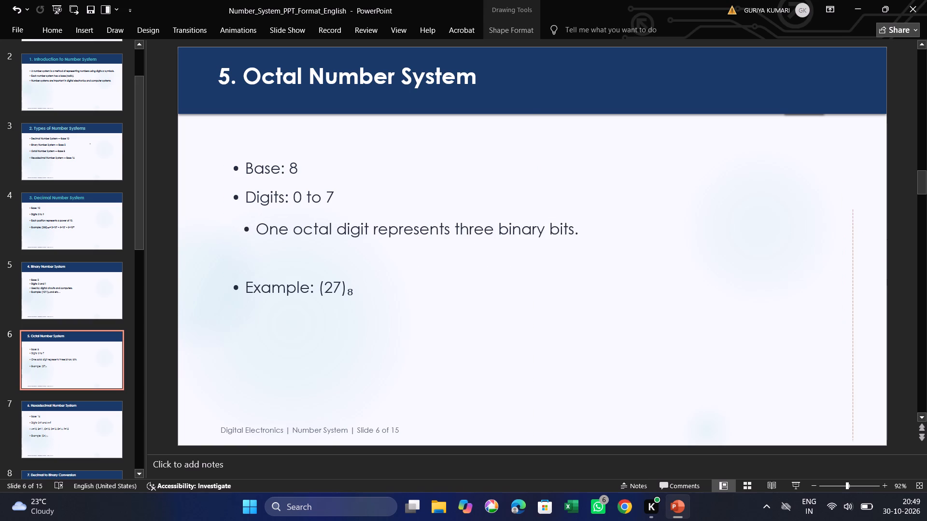
{"action": "left_click_drag", "start_coordinate": [438, 247], "coordinate": [430, 243]}
{"action": "left_click", "coordinate": [460, 320]}
Move the "Example: (27)₈" bullet up to sit closely beneath the "One octal digit" bullet.
{"action": "left_click_drag", "start_coordinate": [443, 287], "coordinate": [442, 256]}
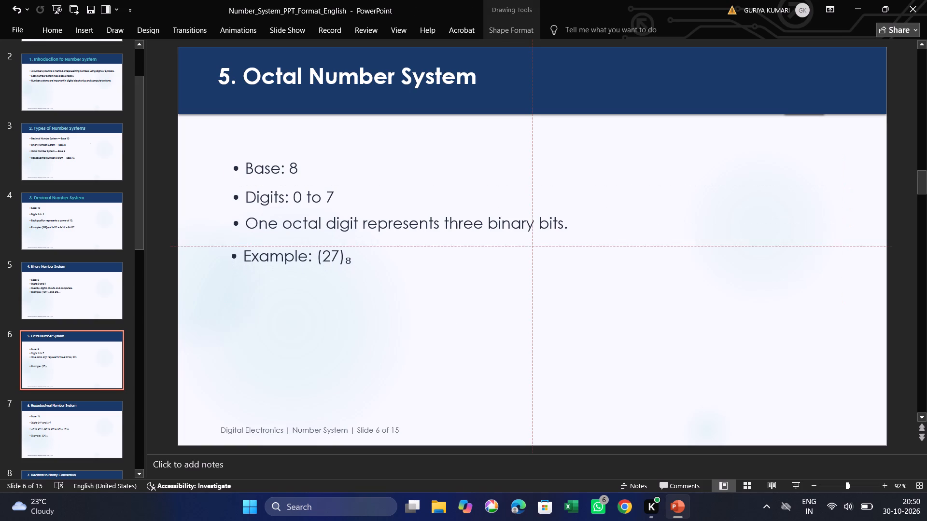
{"action": "left_click_drag", "start_coordinate": [442, 256], "coordinate": [450, 248]}
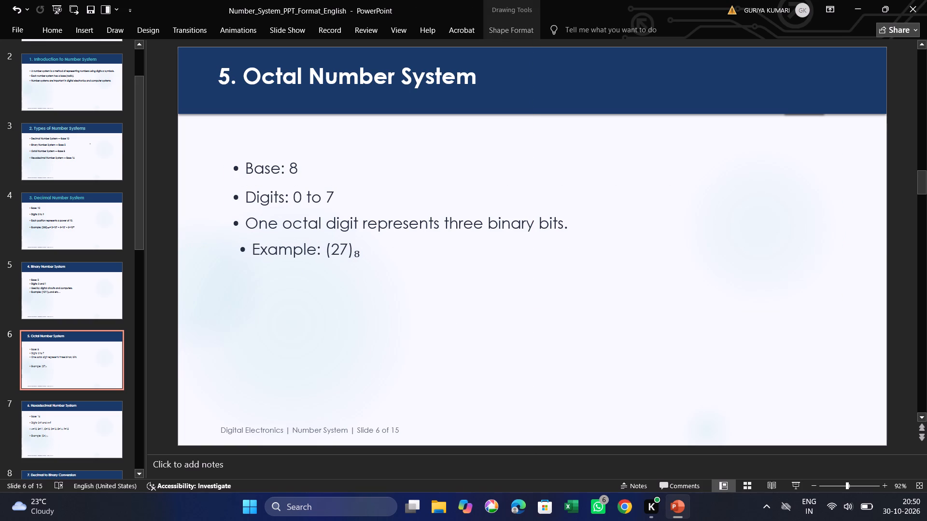
{"action": "left_click_drag", "start_coordinate": [450, 248], "coordinate": [442, 248]}
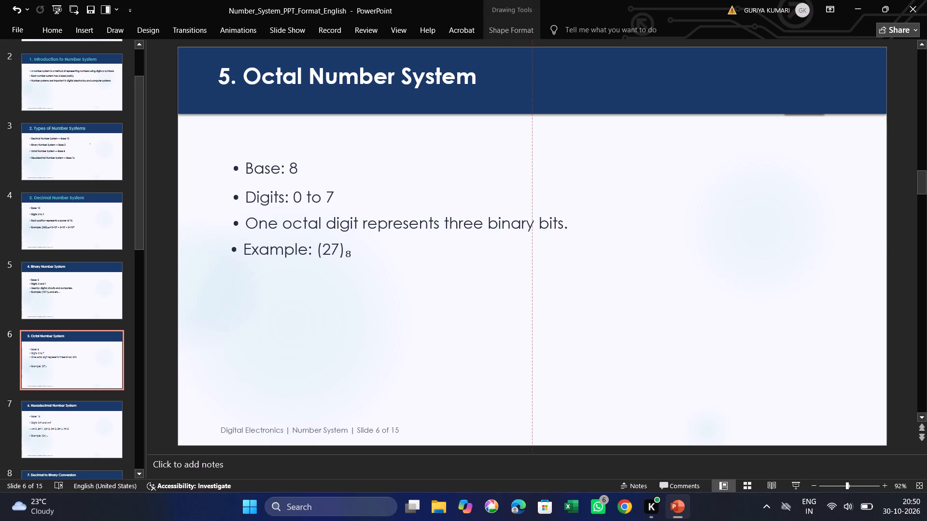
{"action": "left_click_drag", "start_coordinate": [442, 248], "coordinate": [443, 244]}
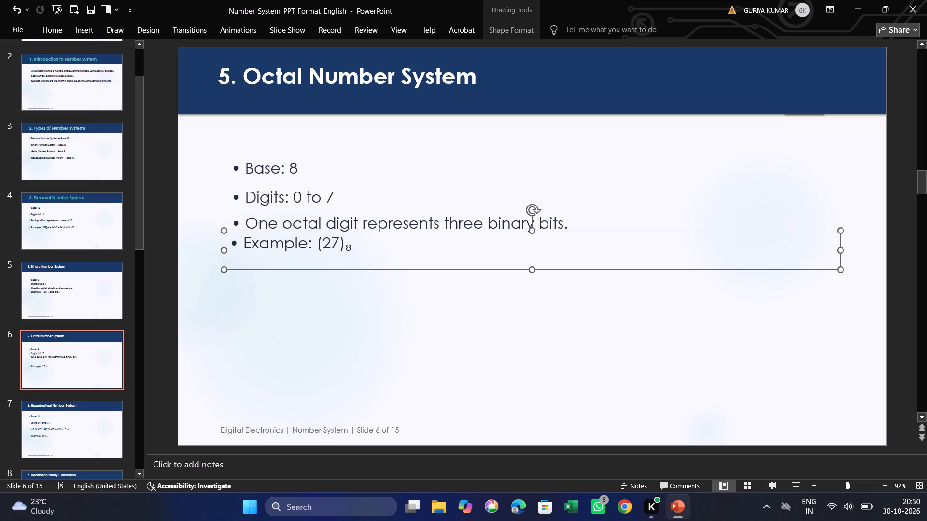
Nudge the "One octal digit" bullet slightly so its left edge lines up with the Example bullet.
{"action": "left_click", "coordinate": [587, 221]}
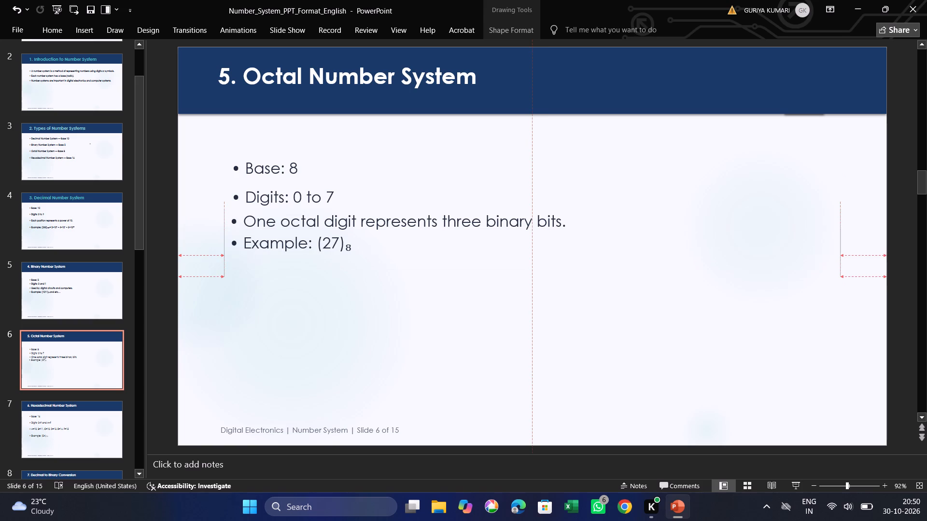
{"action": "left_click", "coordinate": [643, 175]}
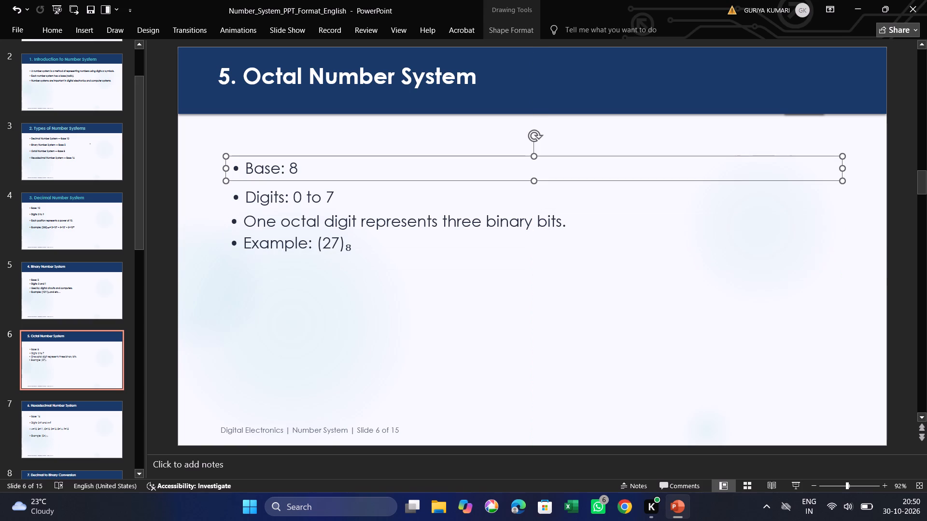
{"action": "left_click", "coordinate": [377, 284]}
Review the bullet formatting on slides 3, 4 and 5 for comparison, returning to slide 6, Octal Number System.
{"action": "left_click", "coordinate": [93, 219]}
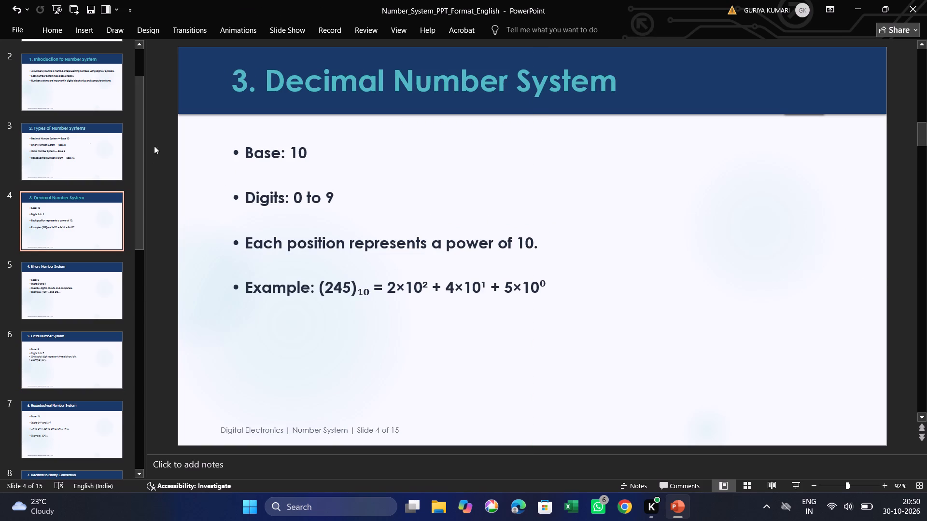
{"action": "left_click", "coordinate": [105, 148]}
{"action": "left_click", "coordinate": [104, 239]}
{"action": "left_click", "coordinate": [327, 159]}
{"action": "left_click", "coordinate": [88, 293]}
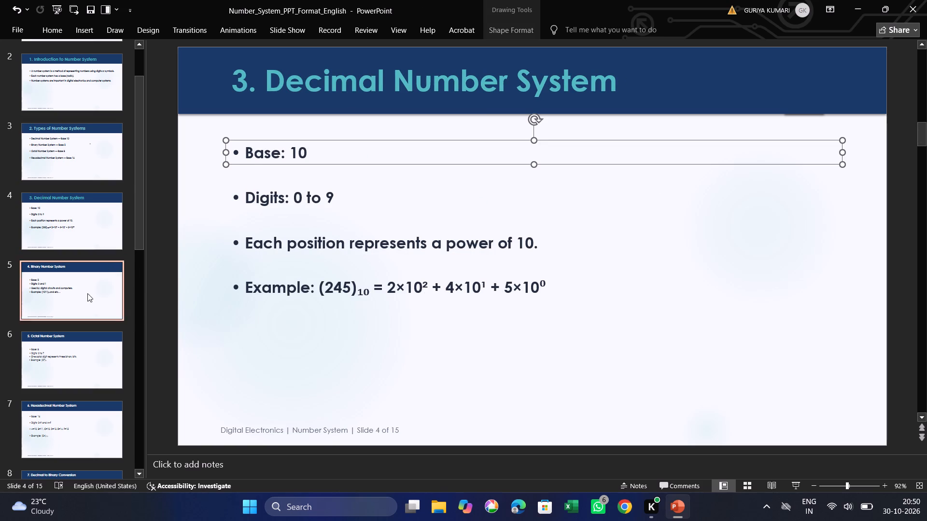
{"action": "left_click", "coordinate": [331, 169]}
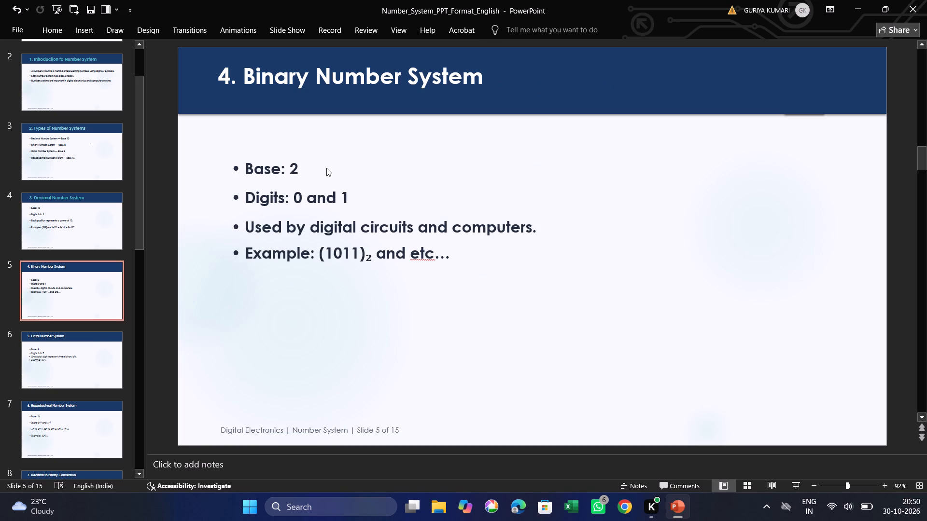
{"action": "left_click", "coordinate": [326, 168]}
{"action": "left_click", "coordinate": [105, 345]}
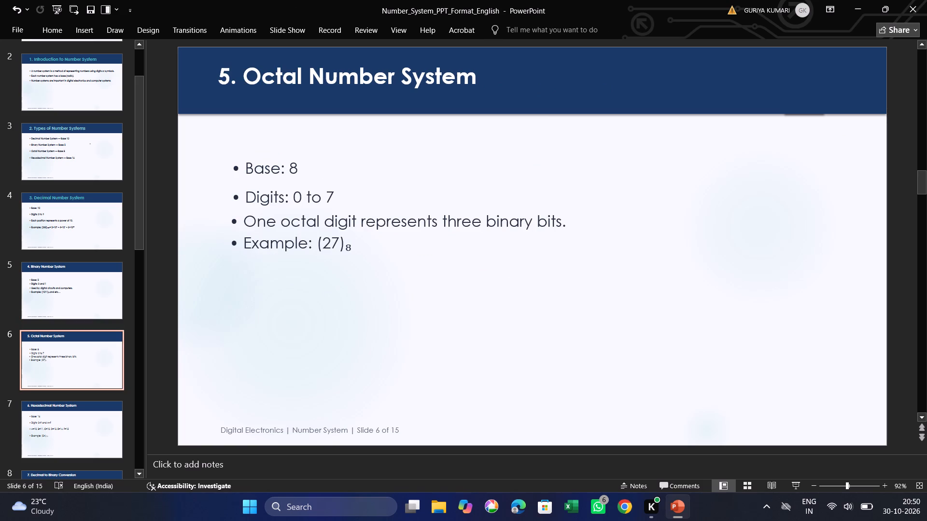
Make the "Base: 8" bullet text on slide 6 black and bold.
{"action": "left_click", "coordinate": [236, 166]}
{"action": "left_click_drag", "start_coordinate": [236, 166], "coordinate": [307, 166]}
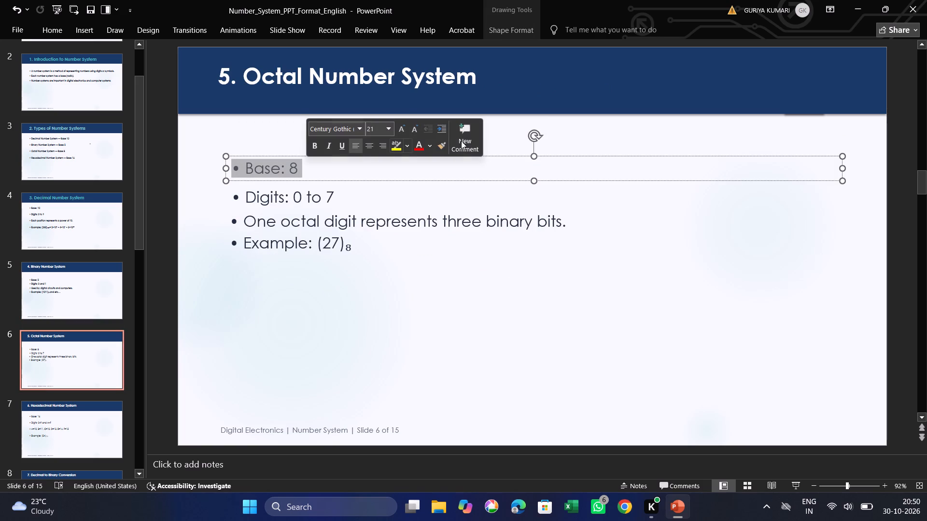
{"action": "left_click", "coordinate": [429, 144]}
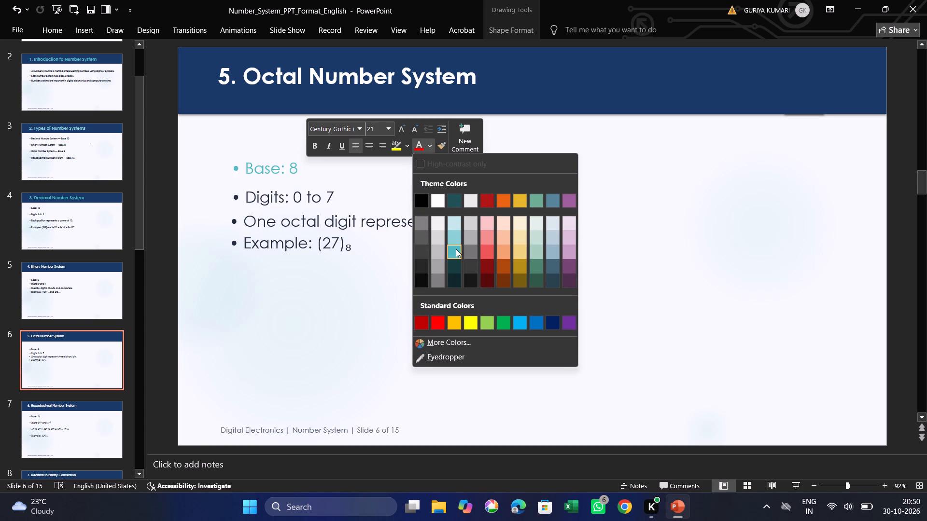
{"action": "left_click", "coordinate": [426, 198]}
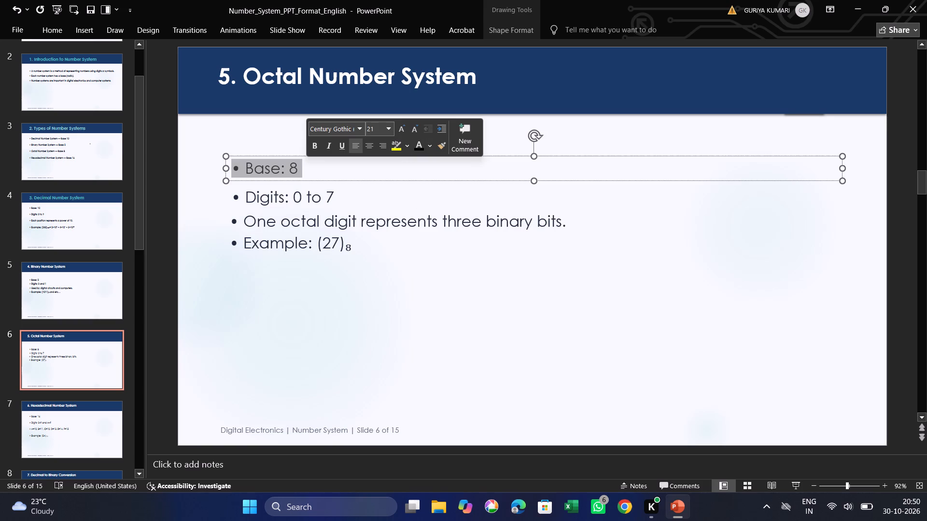
{"action": "left_click", "coordinate": [316, 151]}
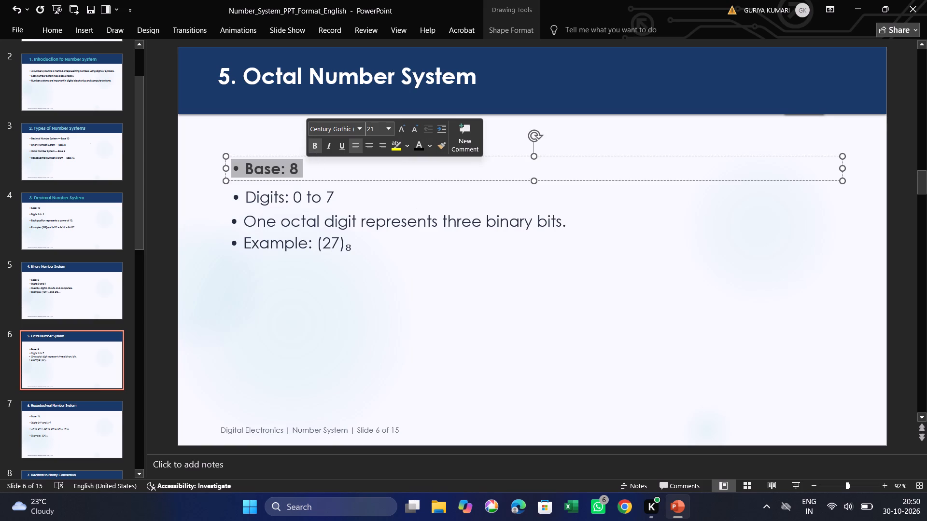
Make the "Digits: 0 to 7" bullet text bold.
{"action": "left_click_drag", "start_coordinate": [235, 195], "coordinate": [337, 197]}
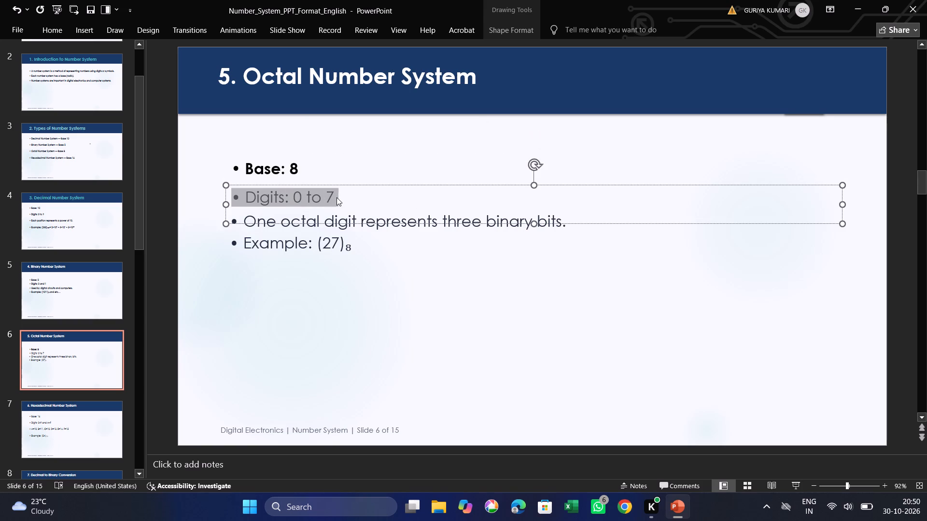
{"action": "left_click_drag", "start_coordinate": [337, 197], "coordinate": [337, 198]}
{"action": "right_click", "coordinate": [299, 207]}
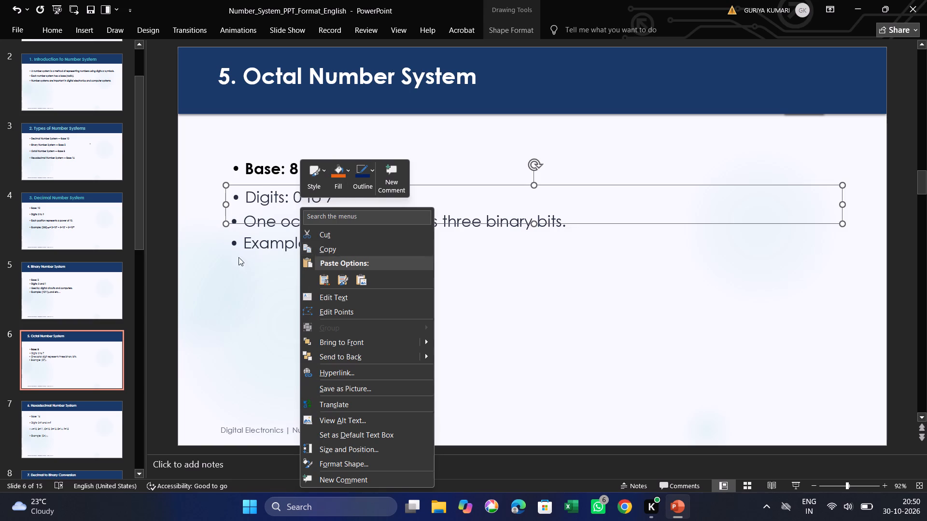
{"action": "left_click", "coordinate": [238, 257]}
{"action": "left_click_drag", "start_coordinate": [232, 195], "coordinate": [344, 191]}
{"action": "right_click", "coordinate": [286, 198]}
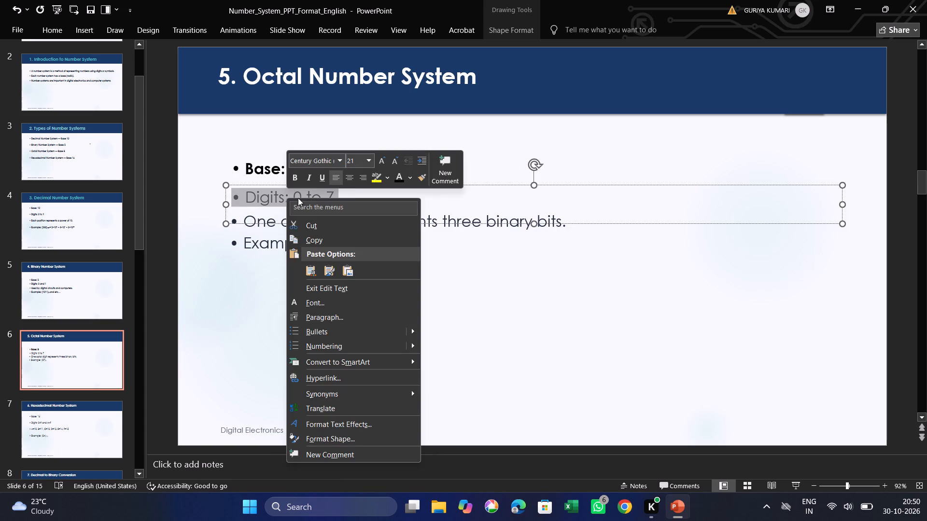
{"action": "left_click", "coordinate": [296, 175]}
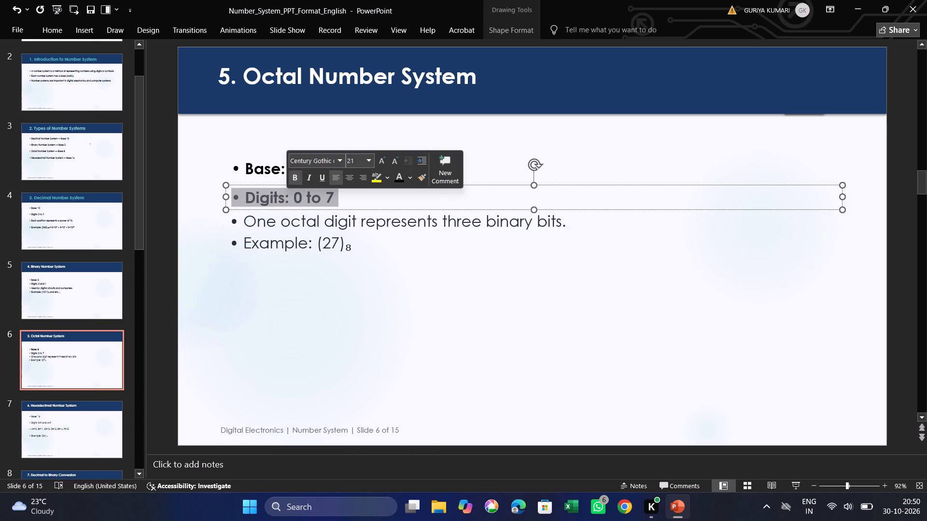
Make the "One octal digit represents three binary bits" bullet text bold.
{"action": "left_click_drag", "start_coordinate": [234, 218], "coordinate": [527, 218]}
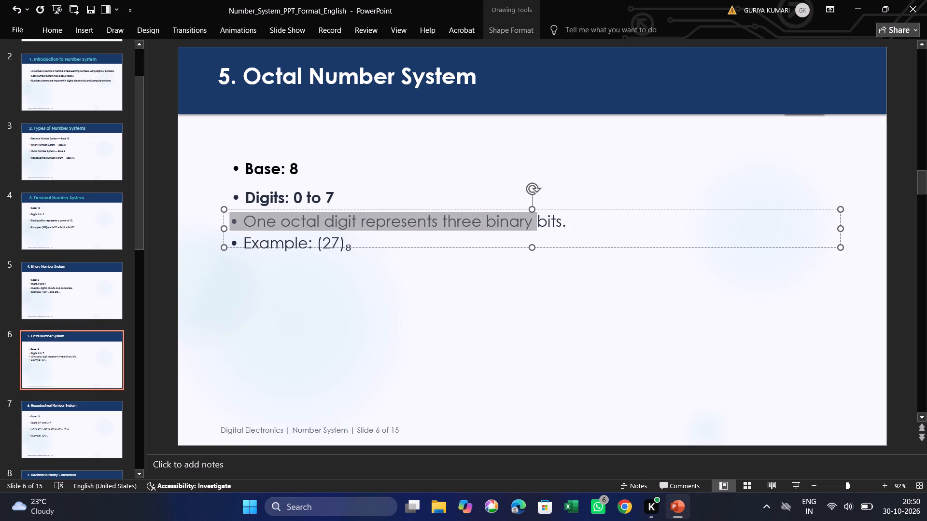
{"action": "left_click_drag", "start_coordinate": [527, 218], "coordinate": [558, 219]}
{"action": "right_click", "coordinate": [410, 215]}
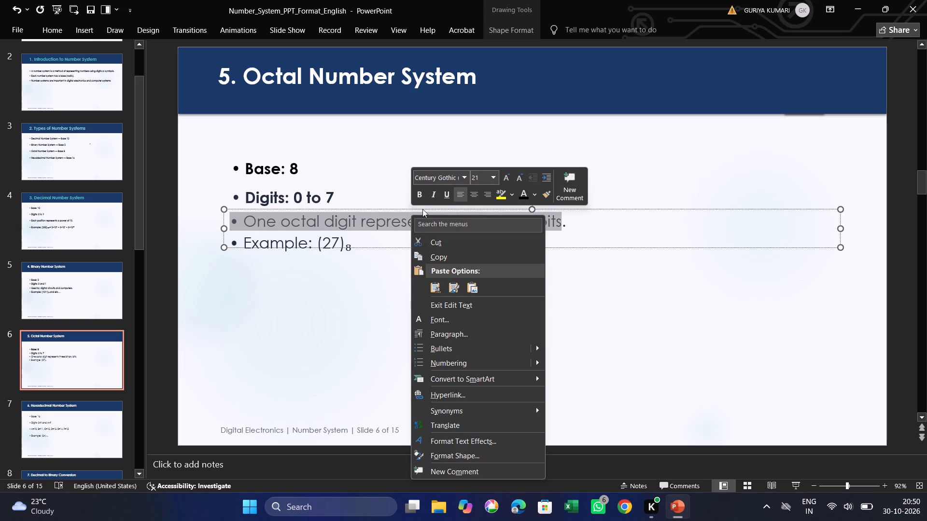
{"action": "left_click", "coordinate": [420, 196]}
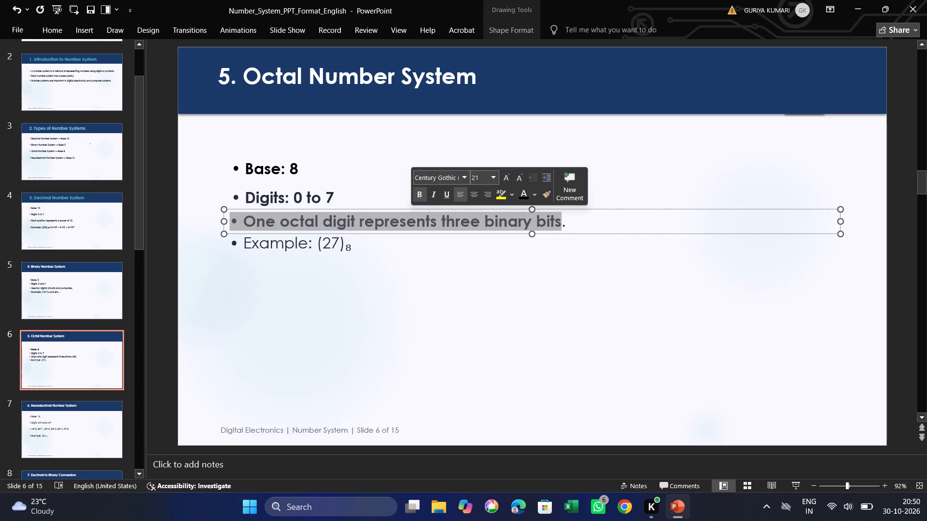
Make the "Example: (27)₈" bullet text bold.
{"action": "left_click", "coordinate": [228, 242]}
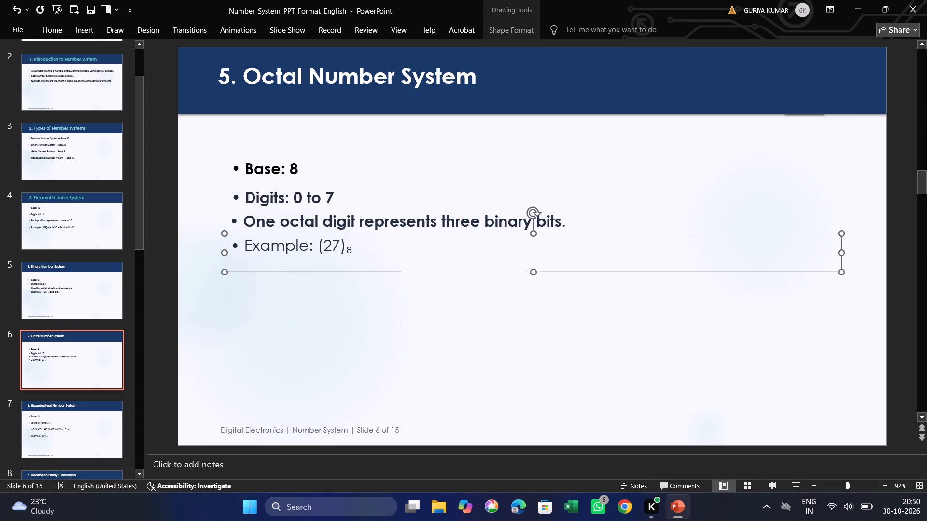
{"action": "left_click", "coordinate": [262, 302]}
{"action": "left_click_drag", "start_coordinate": [234, 243], "coordinate": [366, 255]}
{"action": "right_click", "coordinate": [339, 247]}
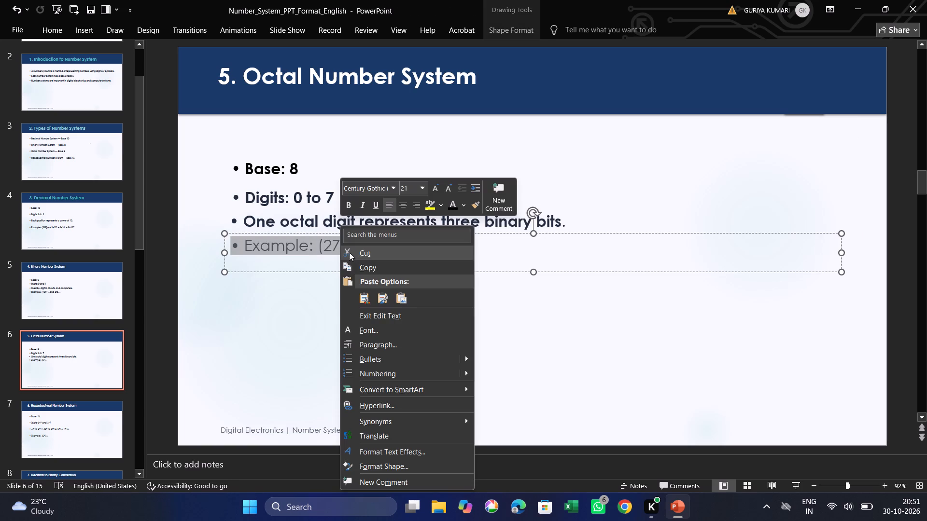
{"action": "left_click", "coordinate": [351, 210]}
{"action": "left_click", "coordinate": [317, 316]}
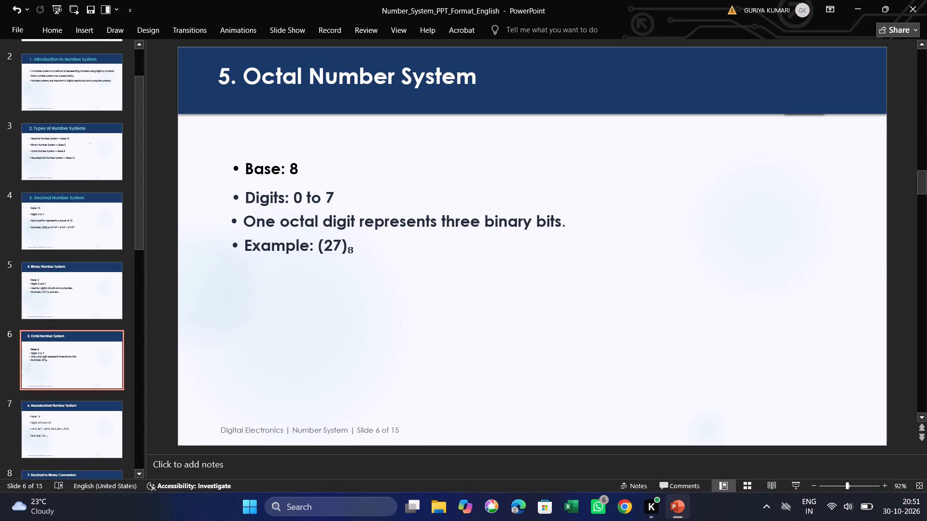
Move the Example bullet slightly down so it aligns at the left with the Base and Digits bullets.
{"action": "left_click", "coordinate": [297, 253]}
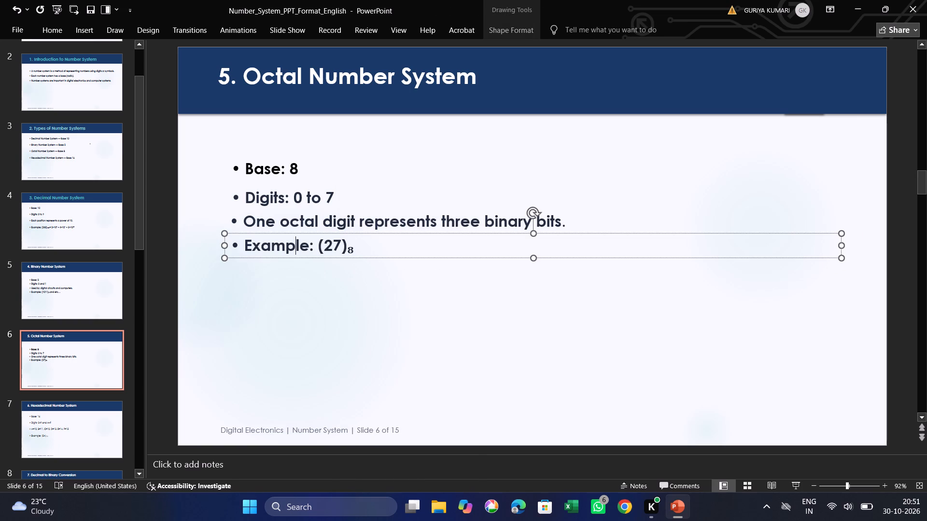
{"action": "left_click_drag", "start_coordinate": [368, 253], "coordinate": [371, 257]}
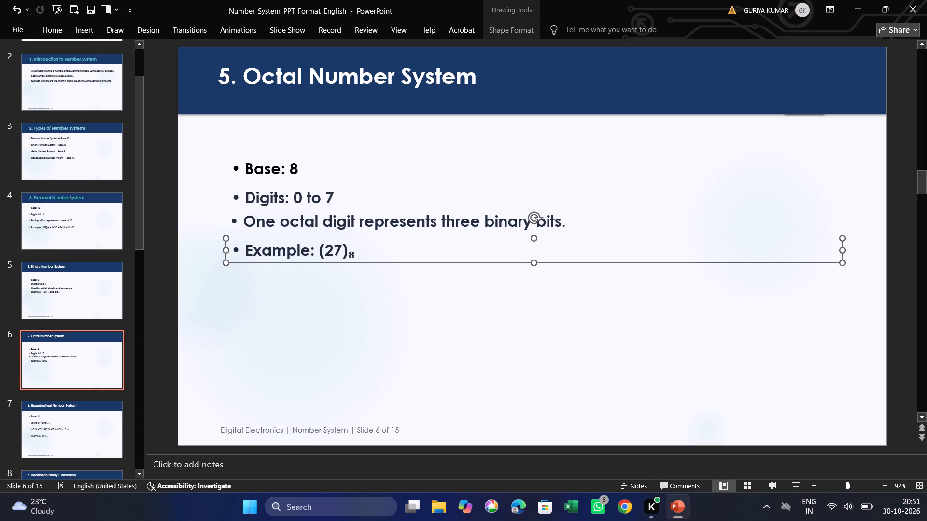
{"action": "left_click", "coordinate": [387, 184]}
{"action": "left_click", "coordinate": [338, 173]}
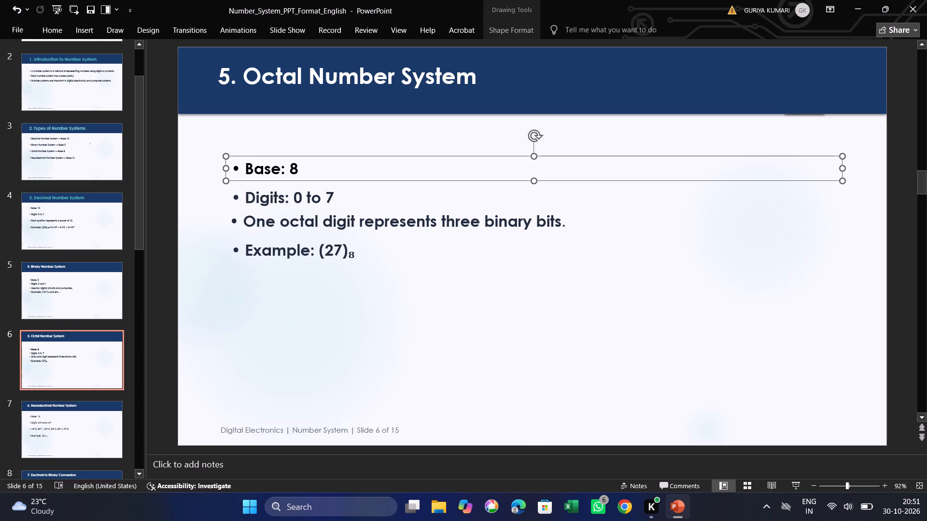
Move the "One octal digit" bullet below the Example bullet, and lower the Example bullet to just above it.
{"action": "left_click_drag", "start_coordinate": [589, 224], "coordinate": [588, 224]}
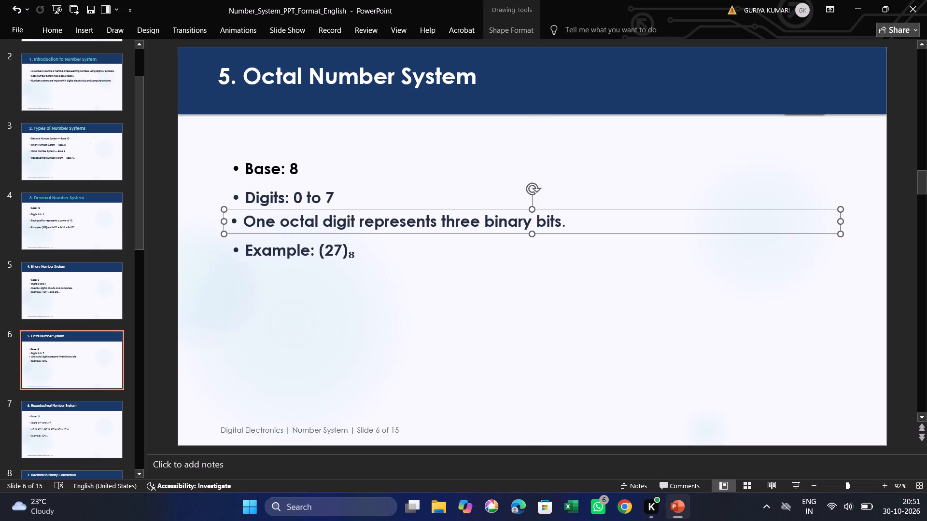
{"action": "left_click_drag", "start_coordinate": [588, 224], "coordinate": [587, 294]}
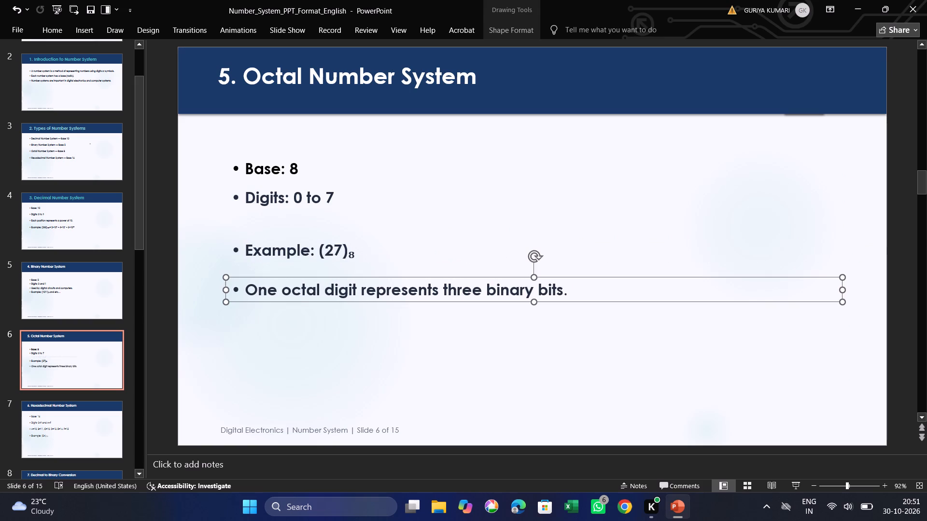
{"action": "left_click_drag", "start_coordinate": [434, 250], "coordinate": [426, 263]}
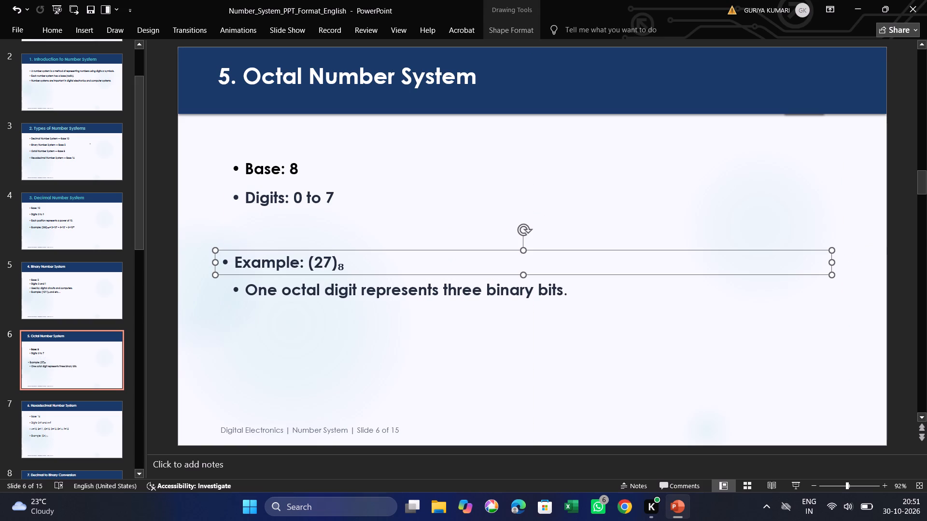
Move the "One octal digit represents three binary bits" bullet up to just below the Digits bullet, left-aligned with it.
{"action": "left_click", "coordinate": [618, 295]}
{"action": "left_click_drag", "start_coordinate": [618, 295], "coordinate": [608, 244]}
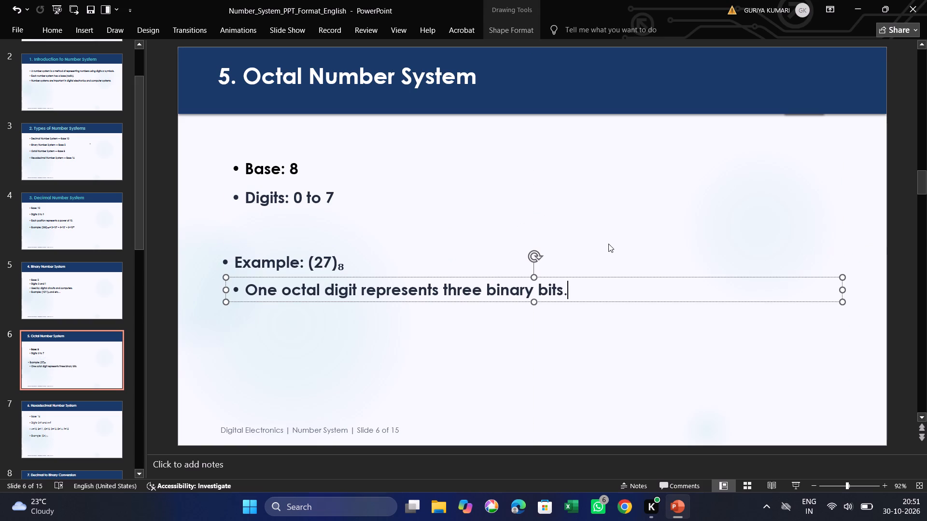
{"action": "left_click_drag", "start_coordinate": [608, 244], "coordinate": [609, 247]}
{"action": "left_click_drag", "start_coordinate": [592, 294], "coordinate": [574, 236]}
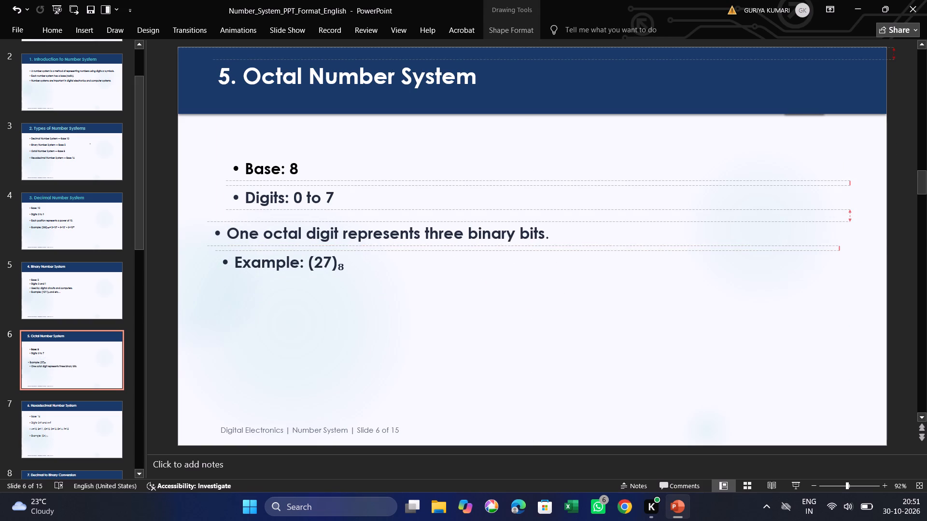
{"action": "left_click_drag", "start_coordinate": [574, 236], "coordinate": [593, 236]}
{"action": "left_click", "coordinate": [664, 325]}
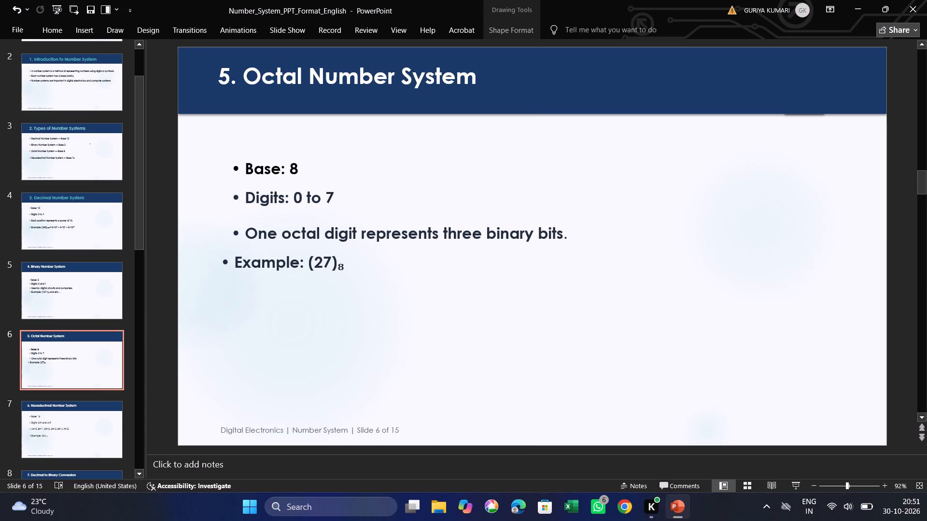
{"action": "left_click_drag", "start_coordinate": [640, 240], "coordinate": [640, 235]}
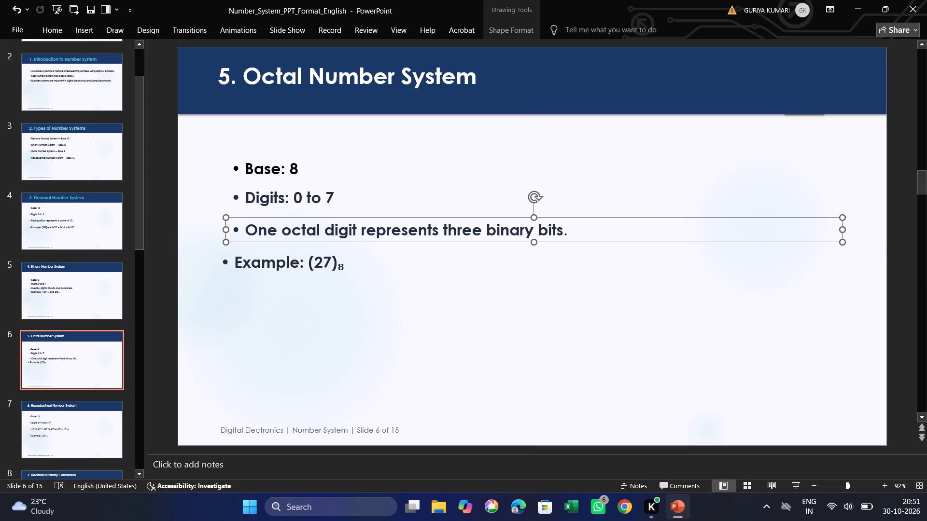
{"action": "left_click", "coordinate": [683, 303]}
Move the "Example: (27)₈" bullet to just below the "One octal digit" bullet, left-aligned with the other bullets.
{"action": "left_click_drag", "start_coordinate": [418, 269], "coordinate": [423, 269]}
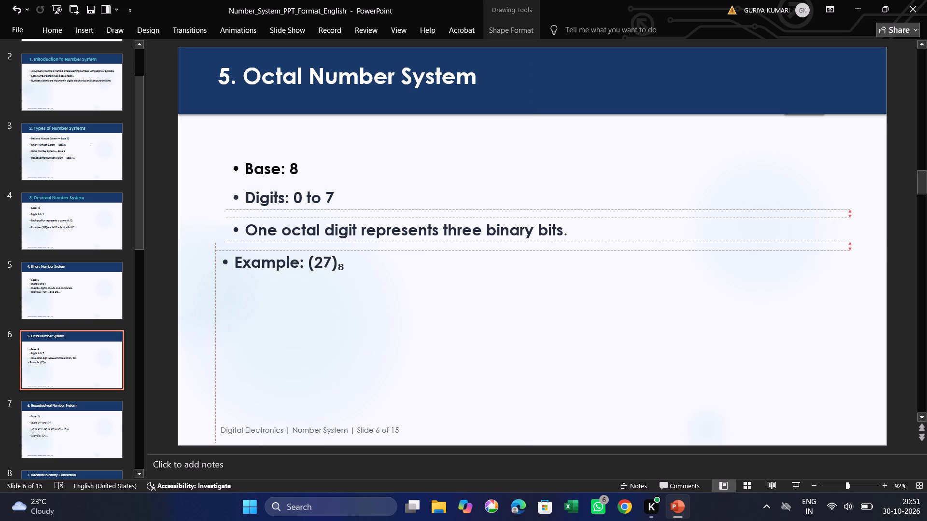
{"action": "left_click_drag", "start_coordinate": [423, 269], "coordinate": [431, 265]}
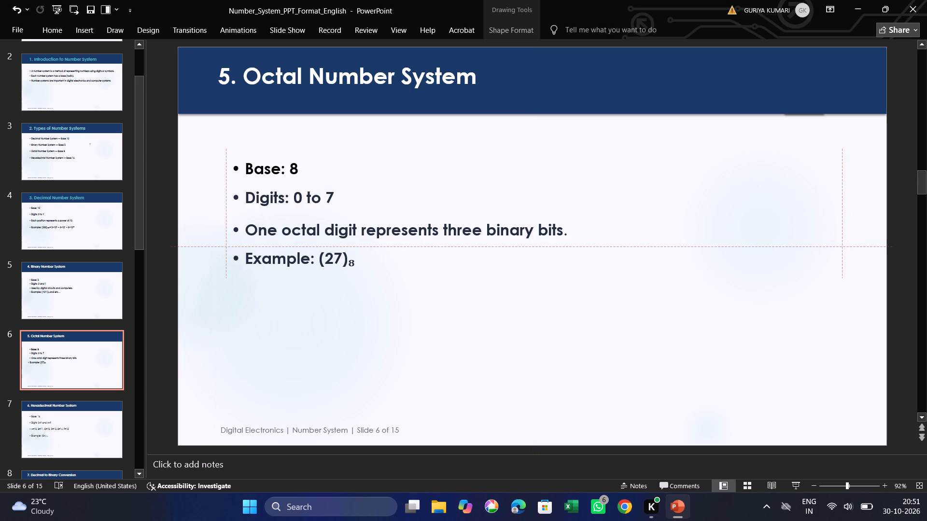
{"action": "left_click_drag", "start_coordinate": [431, 265], "coordinate": [429, 266]}
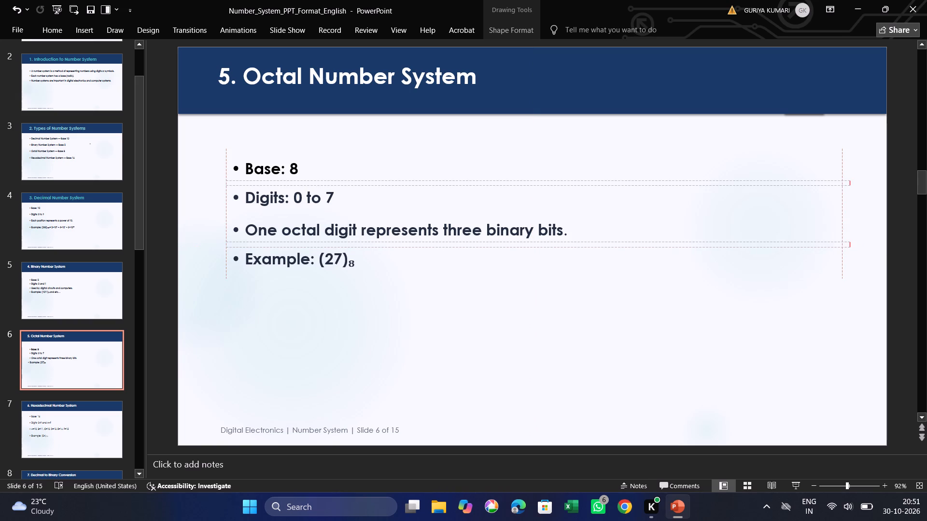
{"action": "left_click_drag", "start_coordinate": [429, 266], "coordinate": [429, 266]}
{"action": "left_click", "coordinate": [458, 347]}
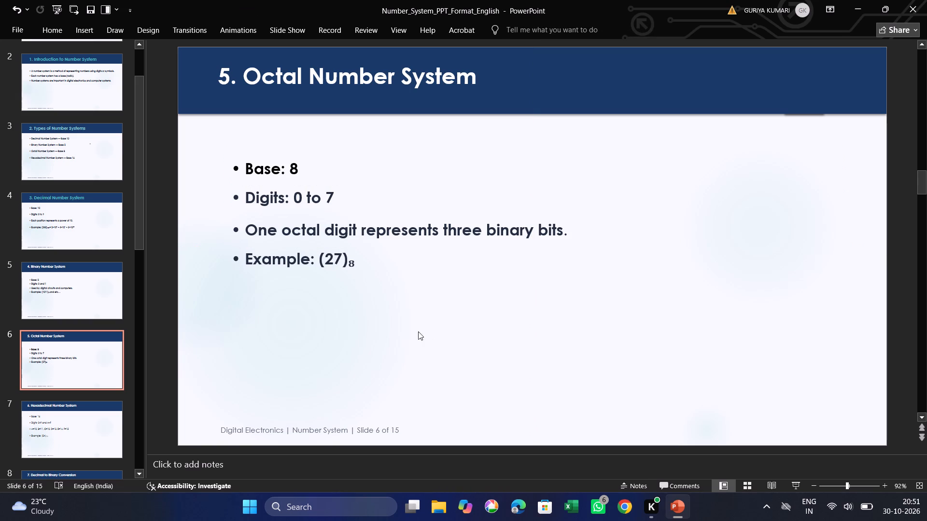
Append " , etc..." to the end of the "Example: (27)₈" bullet.
{"action": "left_click", "coordinate": [392, 316]}
{"action": "left_click", "coordinate": [393, 273]}
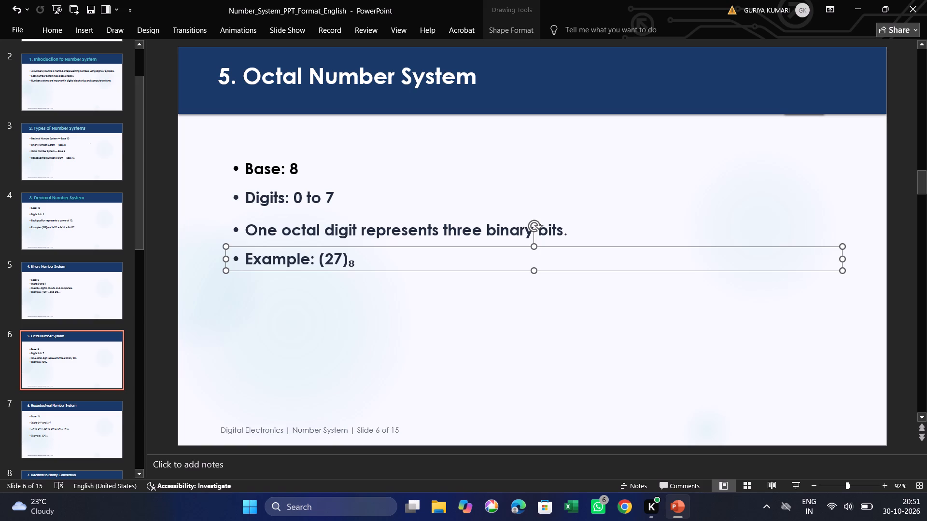
{"action": "left_click", "coordinate": [408, 261]}
{"action": "key", "text": "b"}
{"action": "key", "text": "BackSpace"}
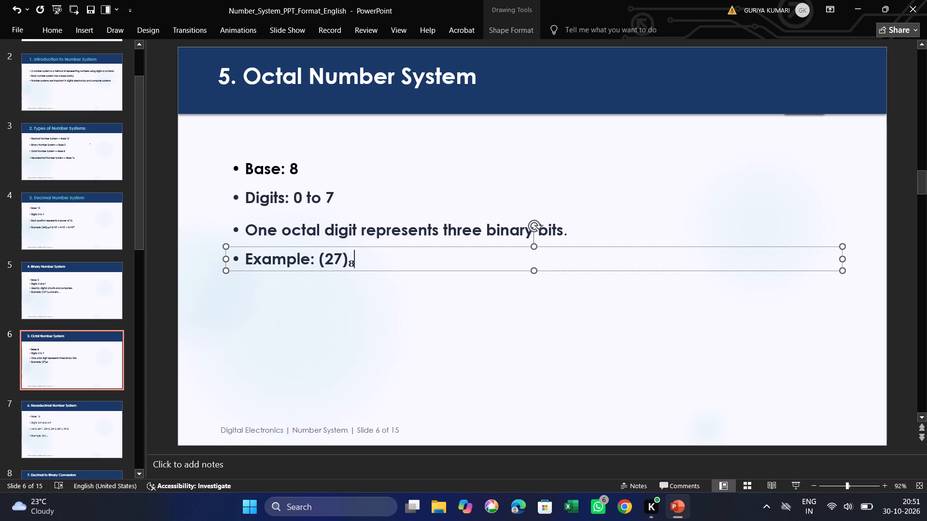
{"action": "type", "text": ","}
{"action": "key", "text": "space"}
{"action": "key", "text": "BackSpace"}
{"action": "key", "text": "BackSpace"}
{"action": "key", "text": "BackSpace"}
{"action": "key", "text": "space"}
{"action": "type", "text": ", etc"}
{"action": "key", "text": "space"}
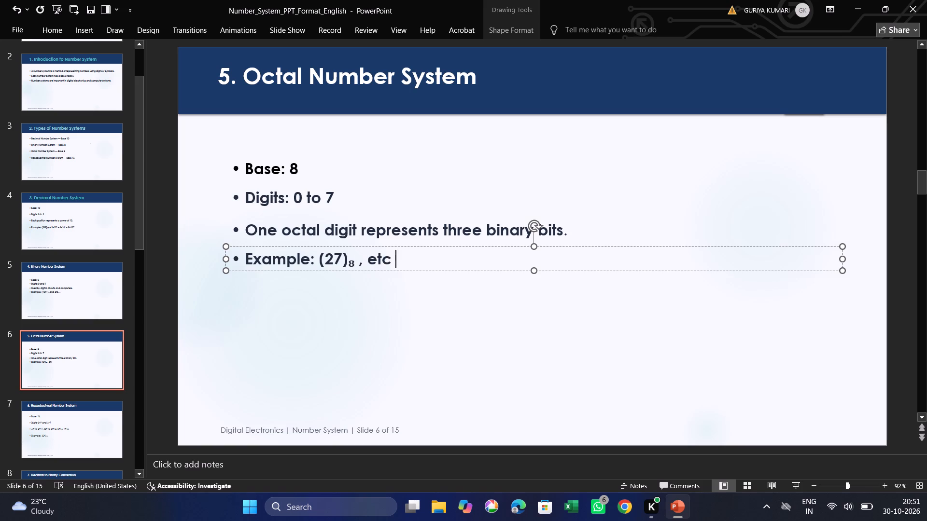
{"action": "key", "text": "BackSpace"}
{"action": "type", "text": "..."}
{"action": "left_click", "coordinate": [375, 418]}
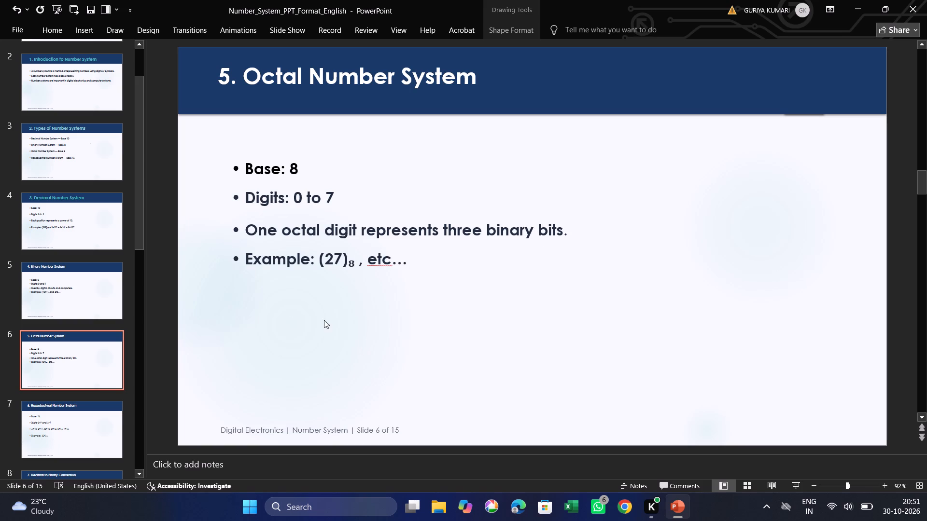
On the Hexadecimal Number System slide, make the "Base: 16" and "Digits: 0–9 and A–F" bullets bold.
{"action": "scroll", "coordinate": [84, 297], "scroll_direction": "down", "scroll_amount": 2}
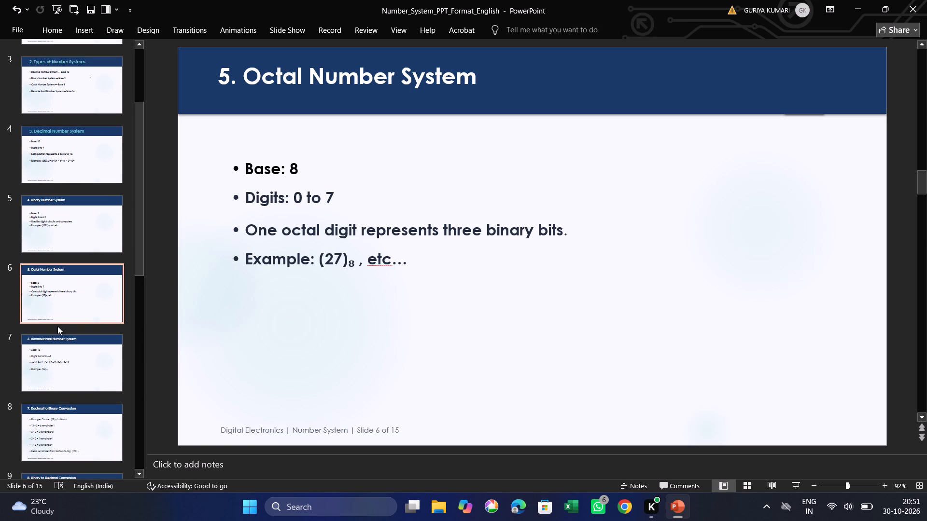
{"action": "left_click", "coordinate": [75, 305]}
{"action": "left_click", "coordinate": [88, 340]}
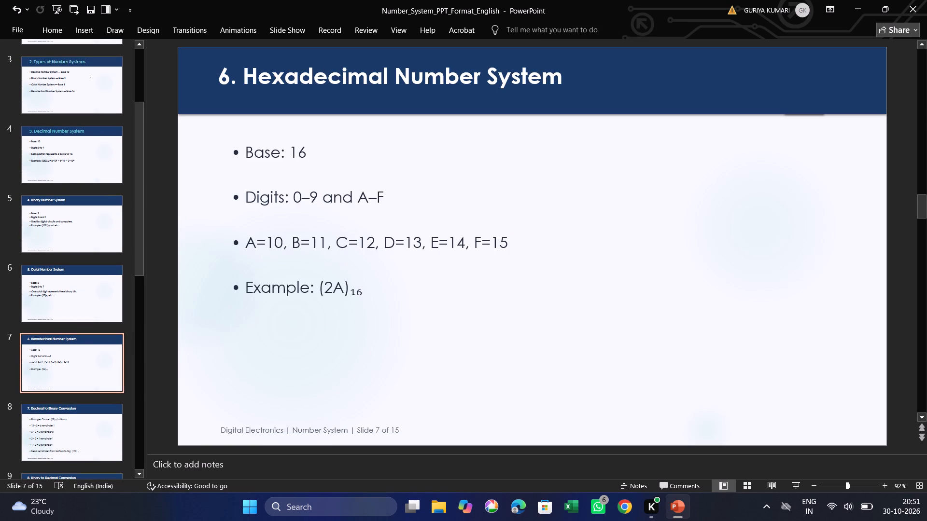
{"action": "left_click_drag", "start_coordinate": [232, 148], "coordinate": [310, 151]}
{"action": "right_click", "coordinate": [294, 149]}
{"action": "left_click", "coordinate": [302, 129]}
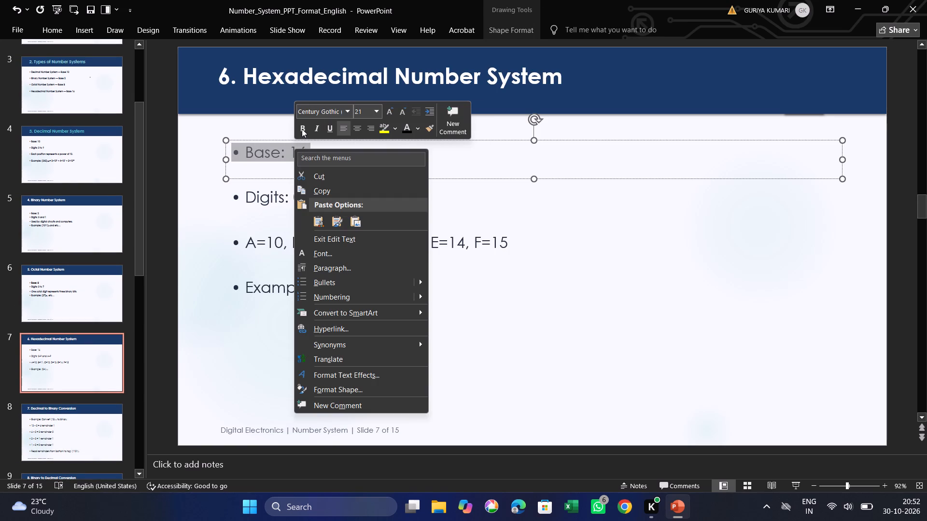
{"action": "left_click_drag", "start_coordinate": [234, 197], "coordinate": [394, 186]}
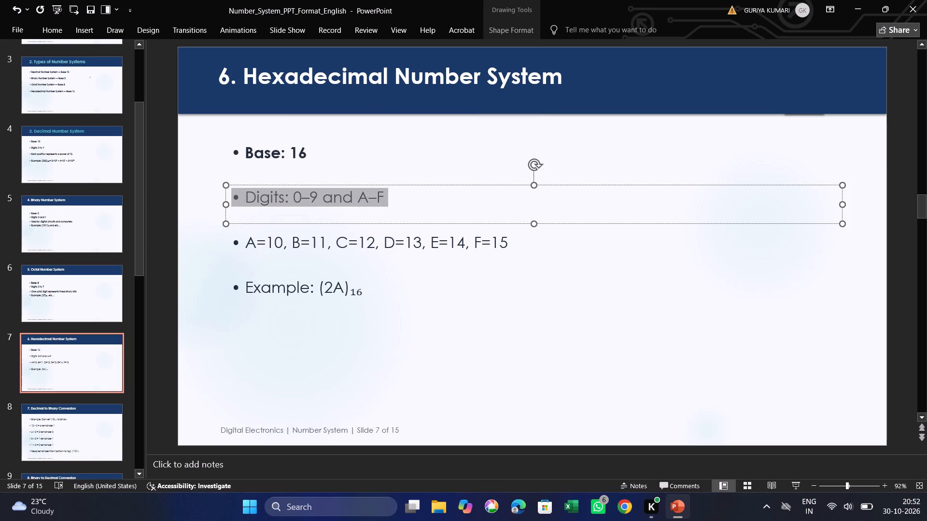
{"action": "left_click_drag", "start_coordinate": [394, 186], "coordinate": [395, 186]}
{"action": "right_click", "coordinate": [279, 198]}
{"action": "left_click", "coordinate": [289, 172]}
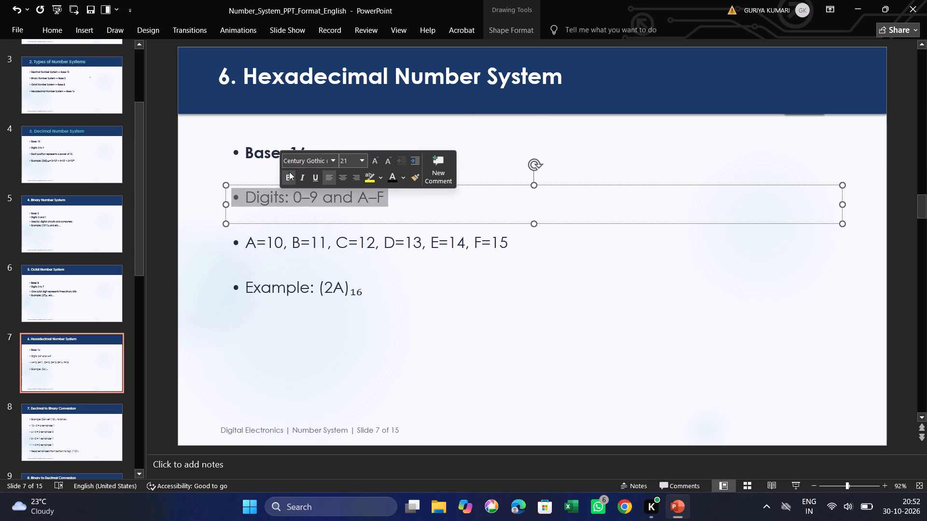
Make the "A=10, B=11, C=12, D=13, E=14, F=15" and "Example: (2A)₁₆" bullets bold.
{"action": "left_click_drag", "start_coordinate": [235, 241], "coordinate": [543, 225]}
{"action": "right_click", "coordinate": [384, 237]}
{"action": "left_click", "coordinate": [390, 201]}
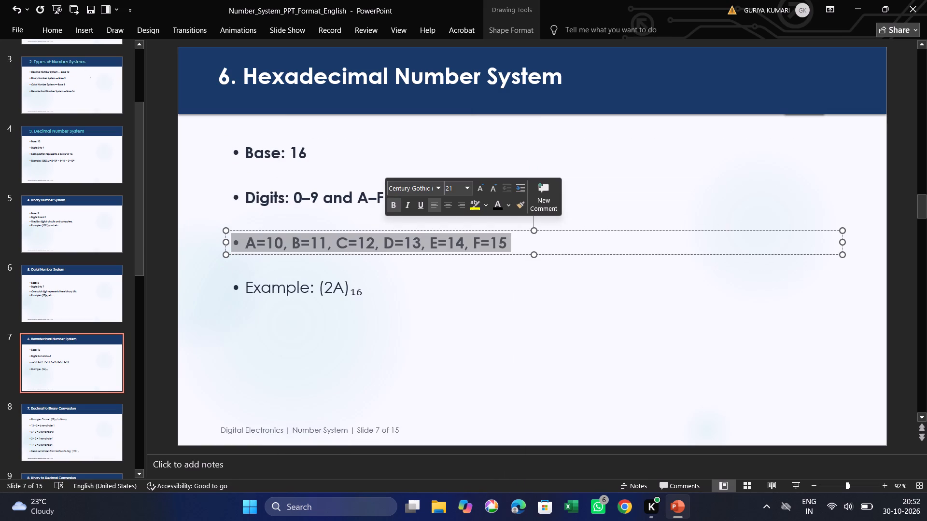
{"action": "left_click_drag", "start_coordinate": [234, 285], "coordinate": [371, 295]}
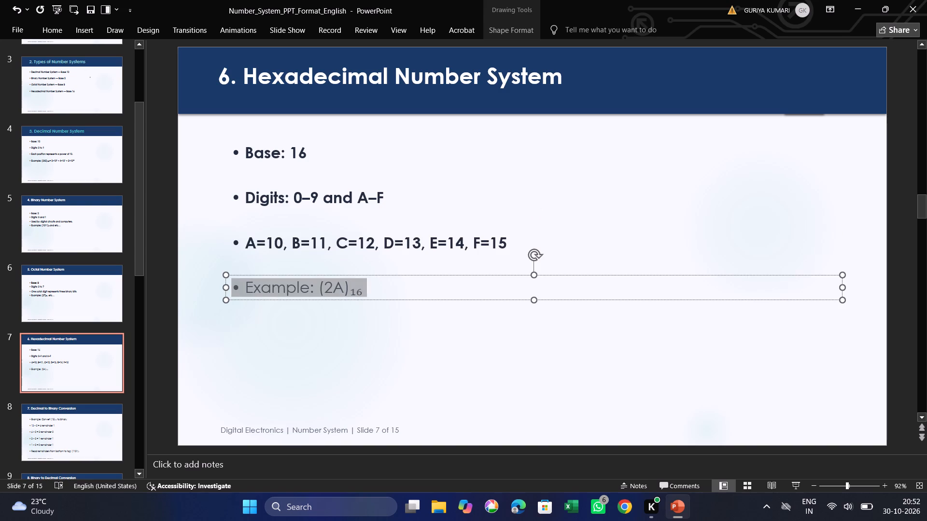
{"action": "left_click_drag", "start_coordinate": [371, 295], "coordinate": [371, 295]}
{"action": "right_click", "coordinate": [321, 291]}
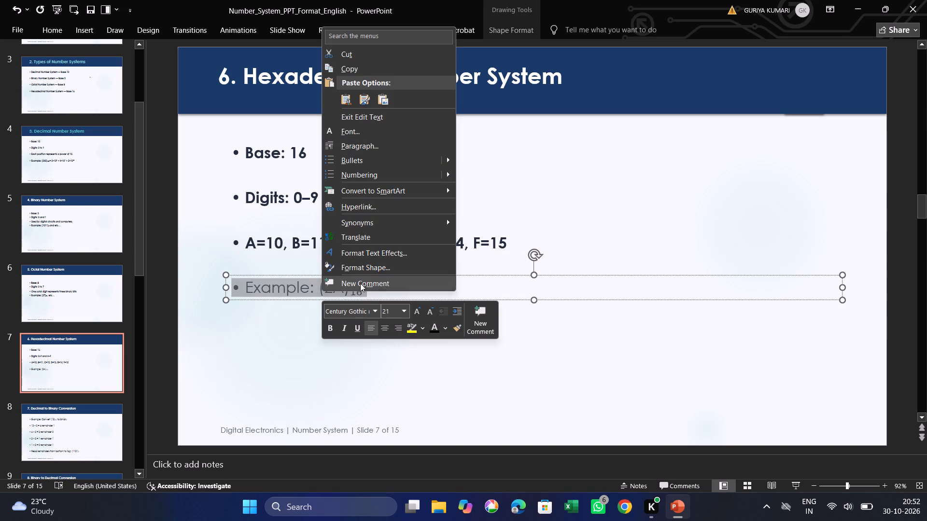
{"action": "left_click", "coordinate": [327, 328]}
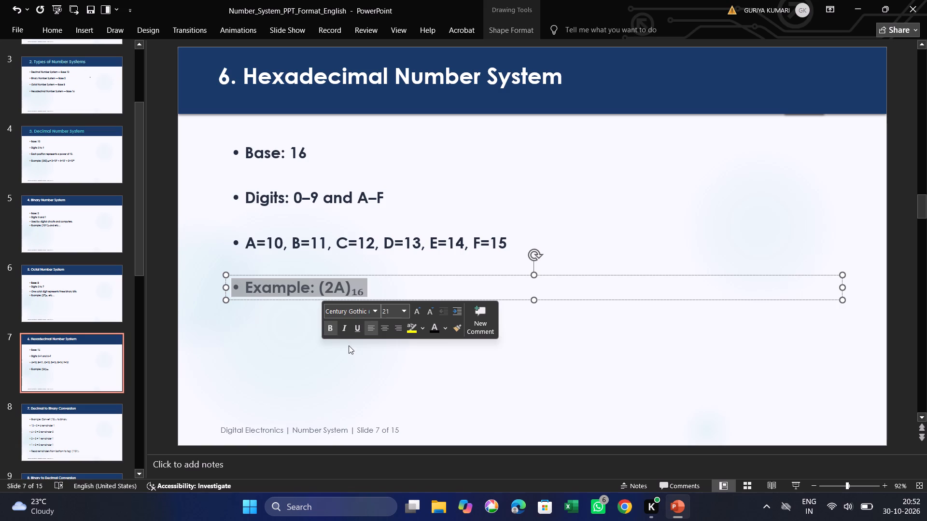
{"action": "left_click", "coordinate": [492, 361]}
Move the Example bullet up closer to the A=10 bullet, and lower the Base bullet to just above the Digits bullet.
{"action": "left_click_drag", "start_coordinate": [399, 283], "coordinate": [398, 271]}
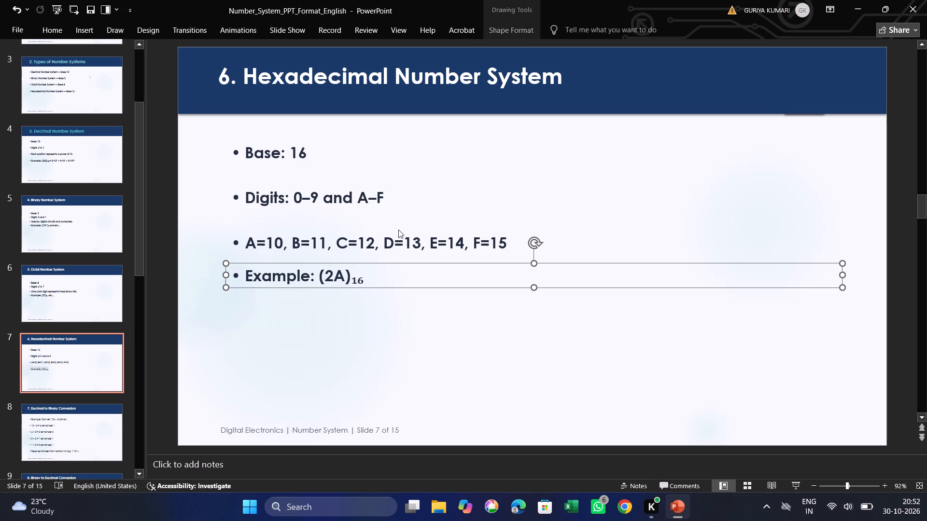
{"action": "left_click_drag", "start_coordinate": [365, 148], "coordinate": [369, 160]}
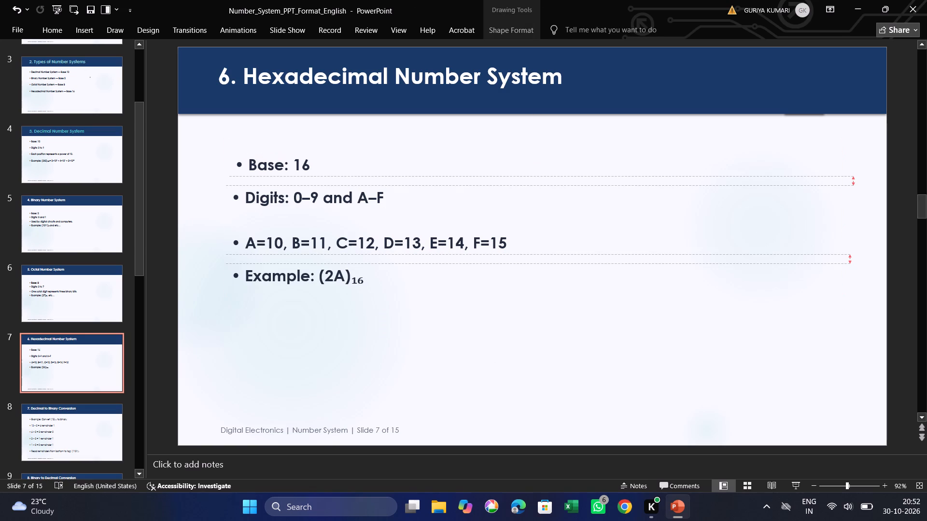
{"action": "left_click_drag", "start_coordinate": [369, 160], "coordinate": [370, 161]}
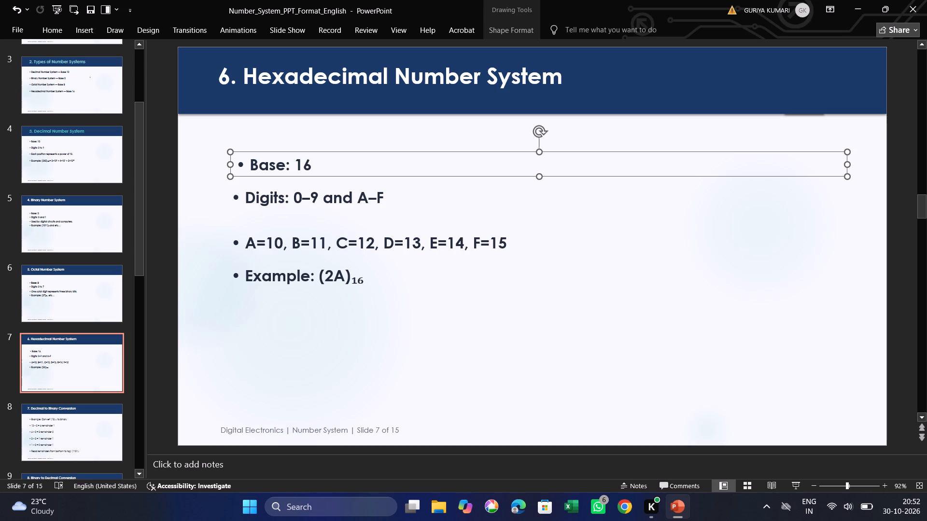
Move the "A=10, B=11" bullet up to just below the Digits bullet, left-aligned with it.
{"action": "left_click_drag", "start_coordinate": [529, 245], "coordinate": [536, 235]}
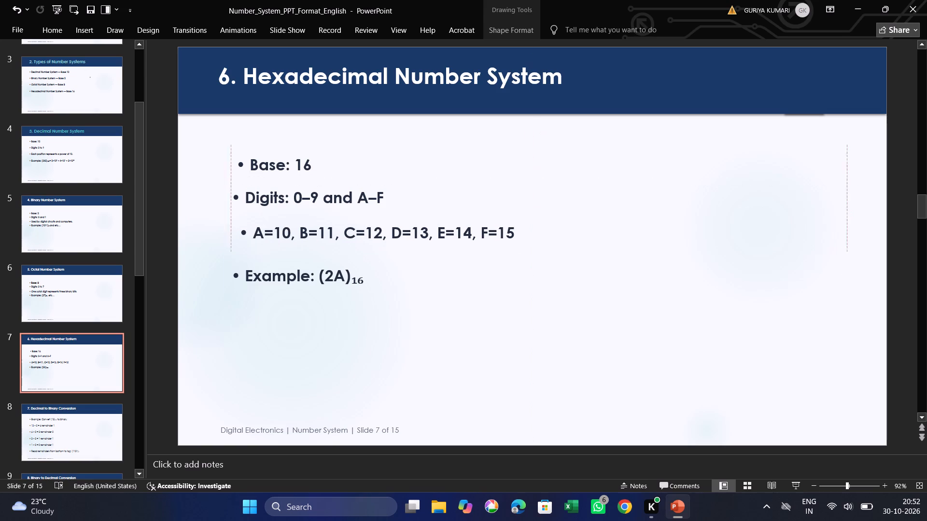
{"action": "left_click_drag", "start_coordinate": [536, 235], "coordinate": [530, 233]}
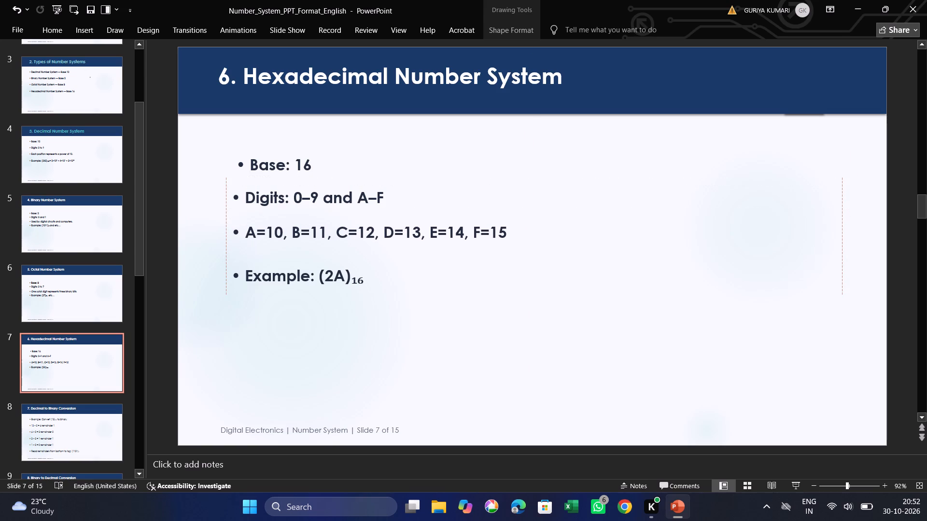
{"action": "left_click_drag", "start_coordinate": [530, 233], "coordinate": [531, 233]}
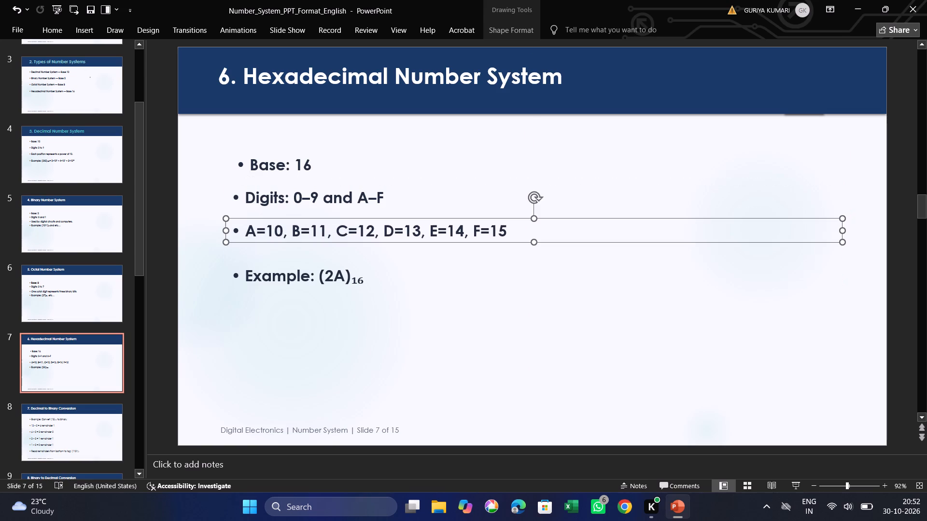
Move the Example bullet up below the A=10 bullet, left-aligned with it and matching the spacing between the bullets above.
{"action": "left_click", "coordinate": [535, 291]}
{"action": "left_click_drag", "start_coordinate": [492, 283], "coordinate": [492, 271]}
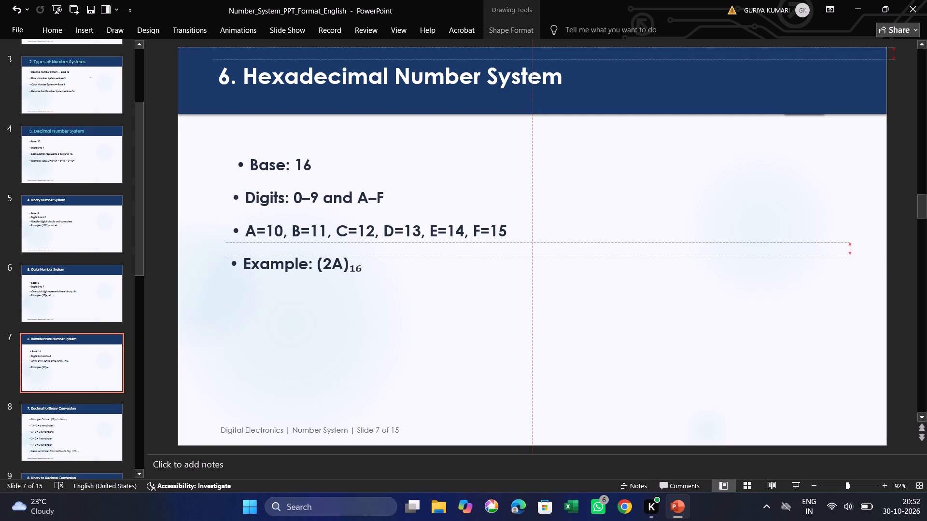
{"action": "left_click_drag", "start_coordinate": [492, 271], "coordinate": [495, 270]}
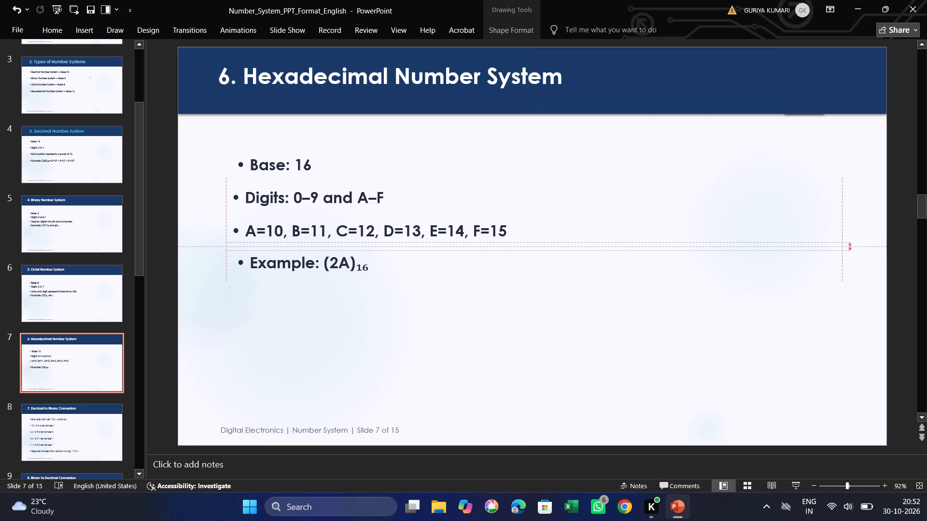
{"action": "left_click_drag", "start_coordinate": [495, 270], "coordinate": [494, 269]}
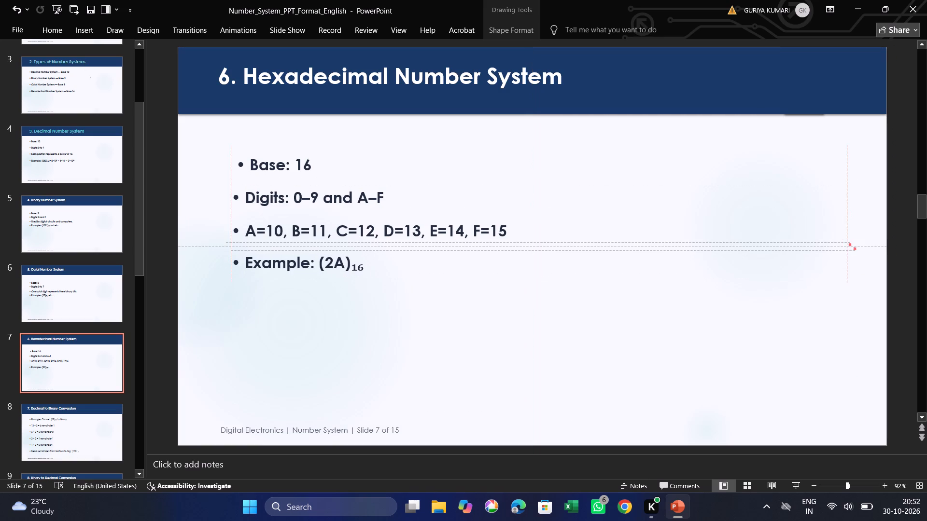
{"action": "left_click_drag", "start_coordinate": [494, 269], "coordinate": [496, 266]}
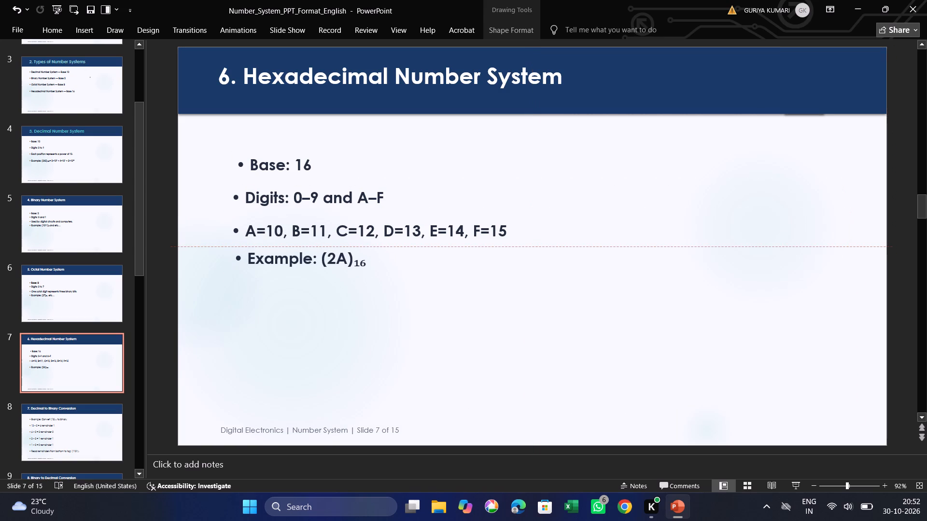
{"action": "left_click_drag", "start_coordinate": [496, 266], "coordinate": [491, 260]}
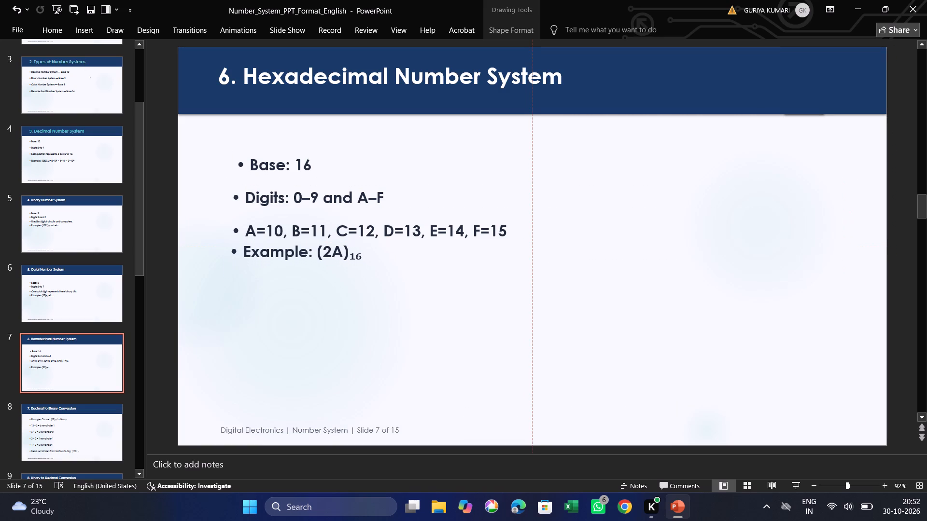
{"action": "left_click_drag", "start_coordinate": [491, 260], "coordinate": [490, 263]}
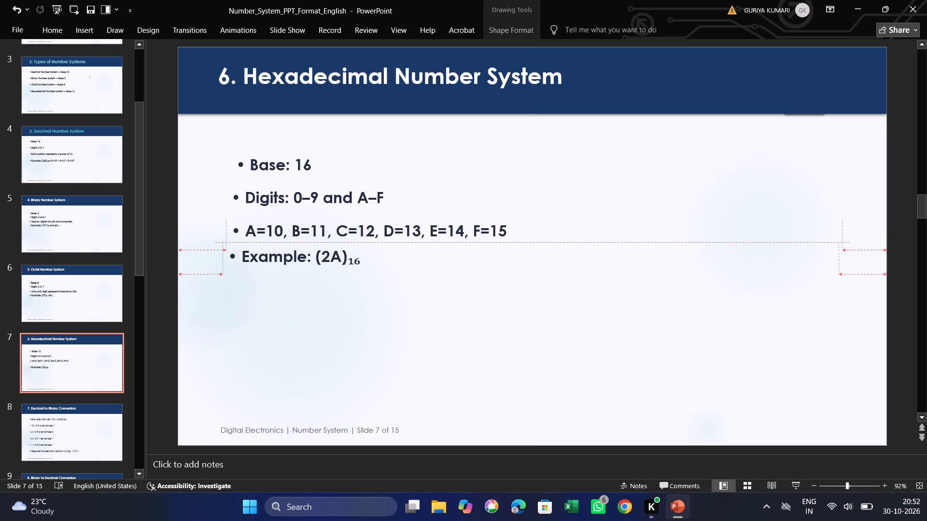
{"action": "left_click_drag", "start_coordinate": [490, 263], "coordinate": [492, 263]}
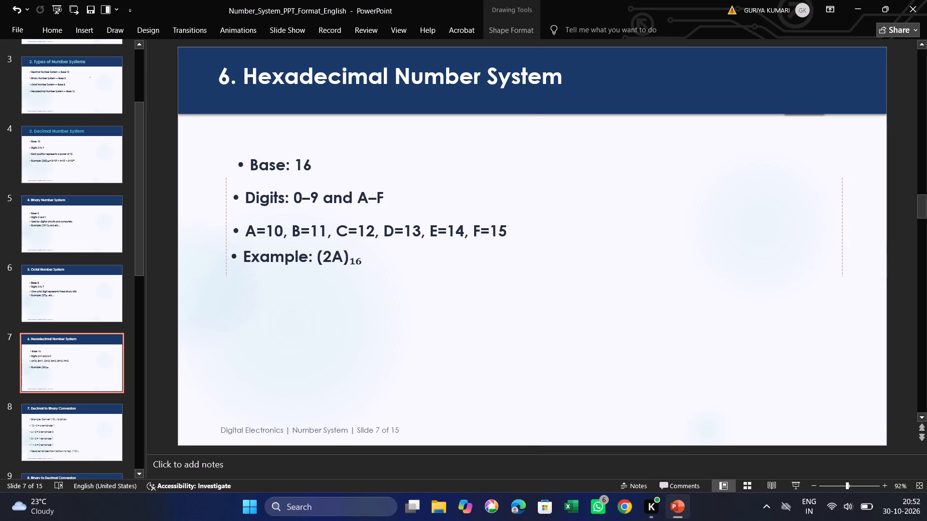
{"action": "left_click_drag", "start_coordinate": [492, 263], "coordinate": [495, 270]}
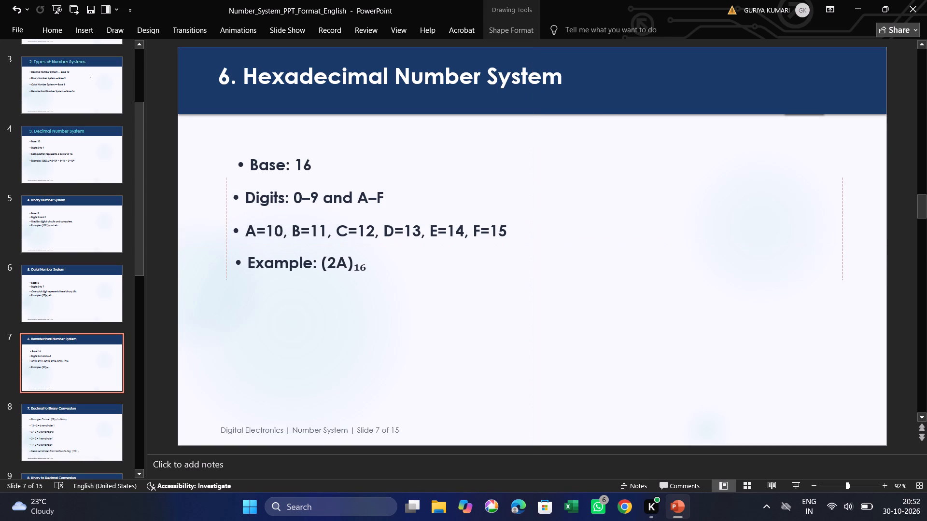
{"action": "left_click_drag", "start_coordinate": [495, 270], "coordinate": [491, 266]}
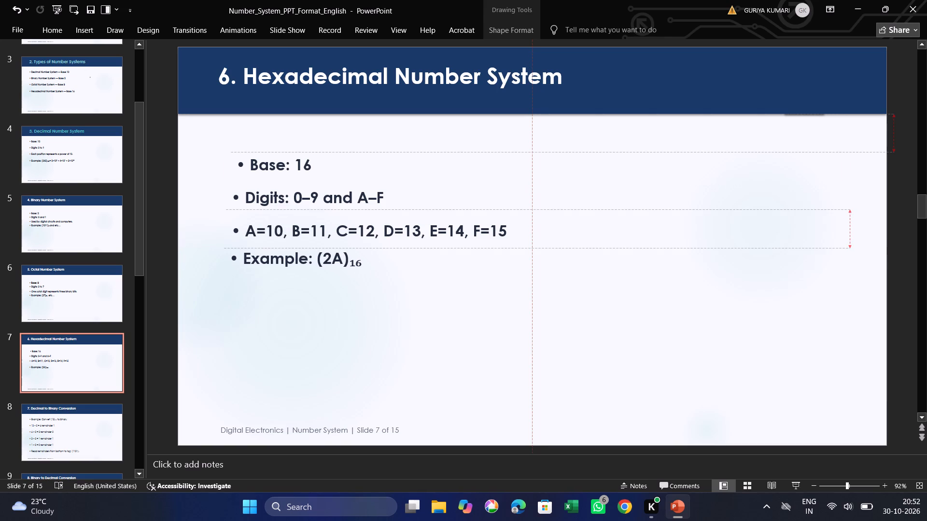
{"action": "left_click_drag", "start_coordinate": [491, 266], "coordinate": [487, 270]}
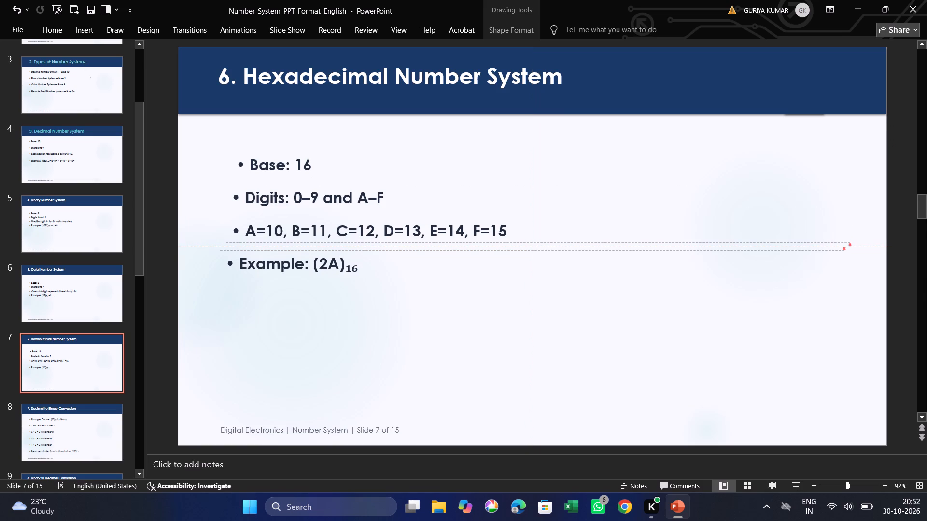
{"action": "left_click_drag", "start_coordinate": [487, 270], "coordinate": [488, 271]}
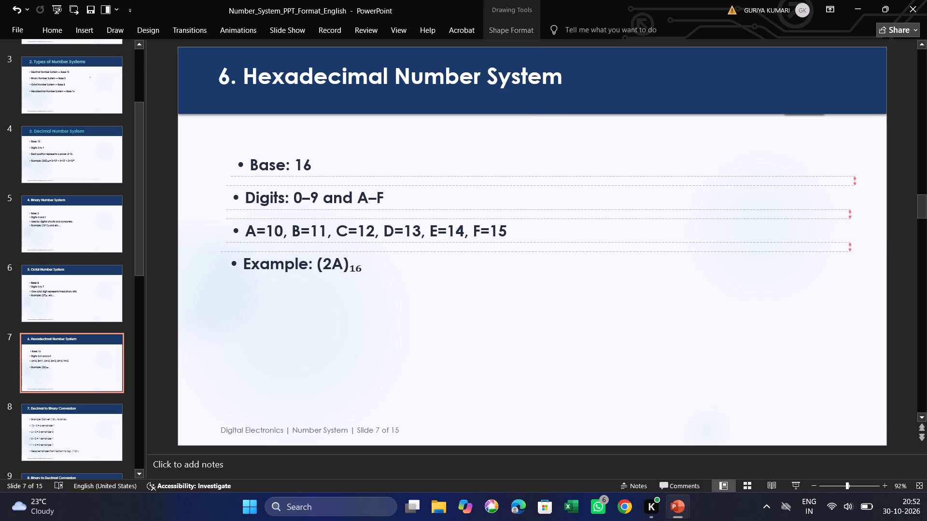
{"action": "left_click_drag", "start_coordinate": [488, 271], "coordinate": [496, 271]}
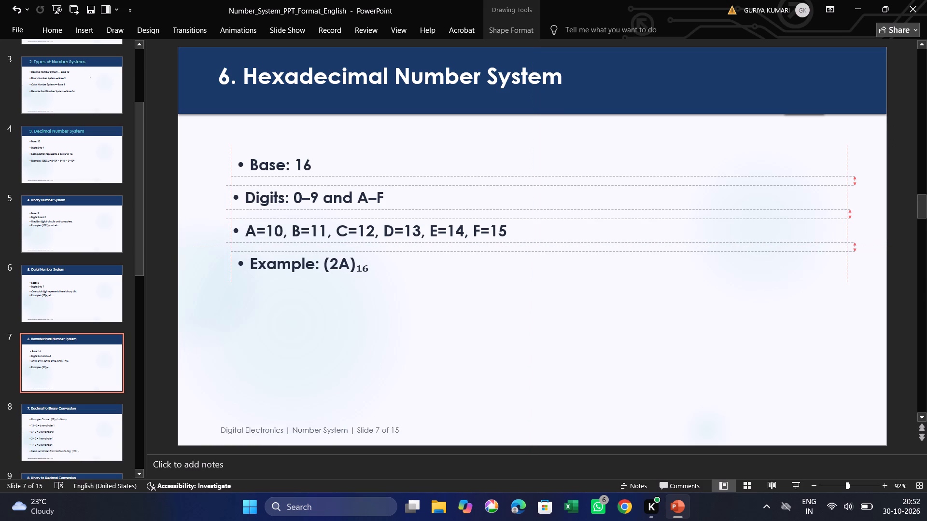
{"action": "left_click_drag", "start_coordinate": [496, 271], "coordinate": [494, 271]}
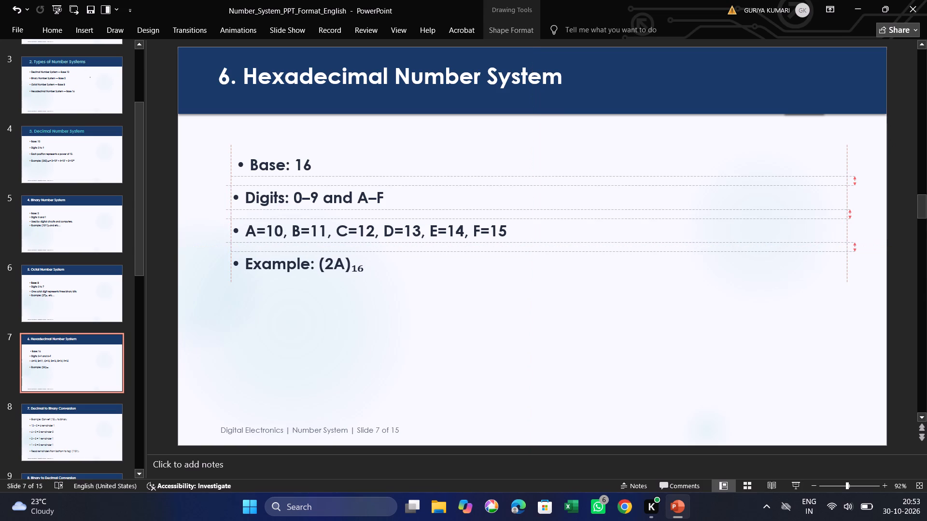
{"action": "left_click_drag", "start_coordinate": [494, 271], "coordinate": [492, 271]}
{"action": "left_click", "coordinate": [476, 330]}
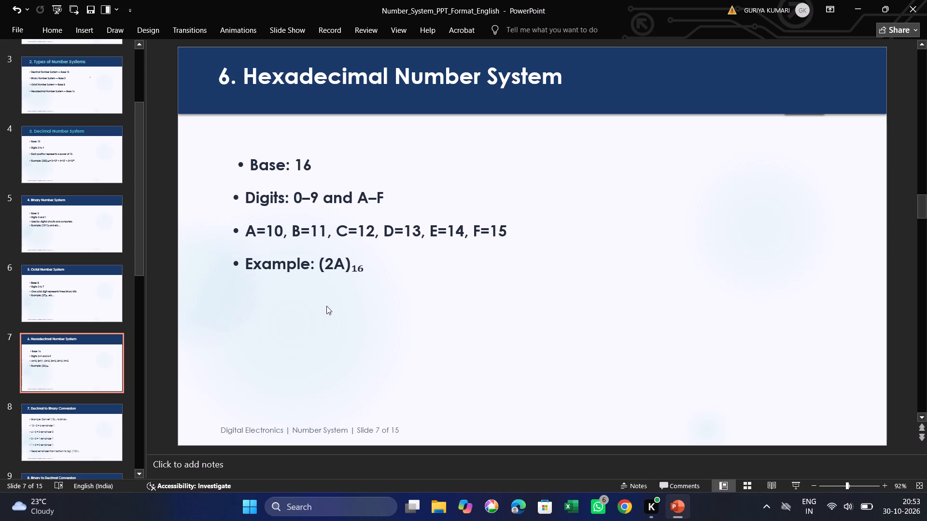
On the Decimal to Binary Conversion slide, make the "Example: Convert (13)₁₀ to binary." and "13 ÷ 2 = 6 remainder 1" bullets bold.
{"action": "scroll", "coordinate": [242, 340], "scroll_direction": "down", "scroll_amount": 2}
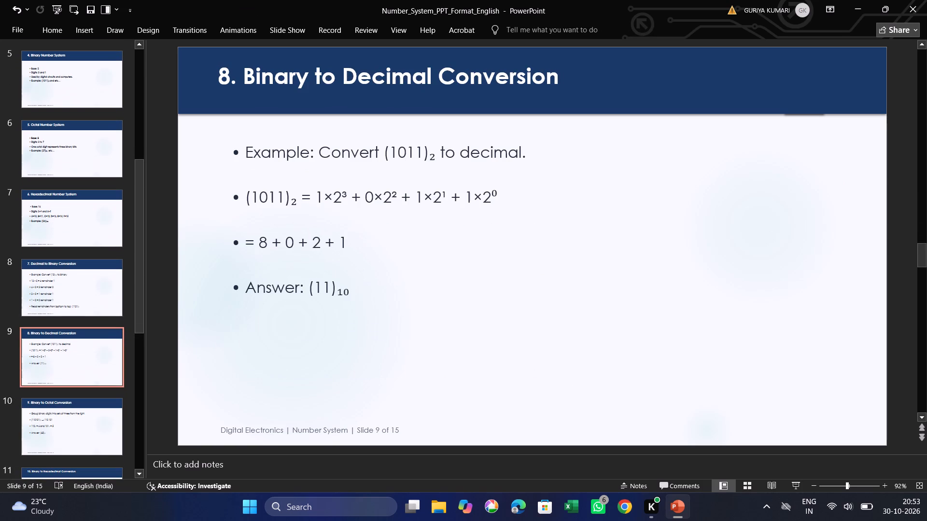
{"action": "scroll", "coordinate": [243, 339], "scroll_direction": "up", "scroll_amount": 2}
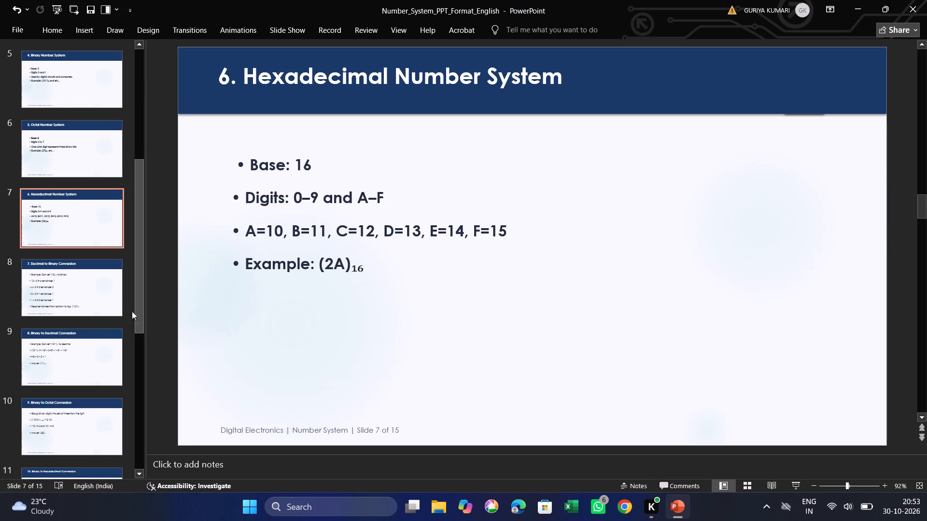
{"action": "left_click", "coordinate": [102, 302]}
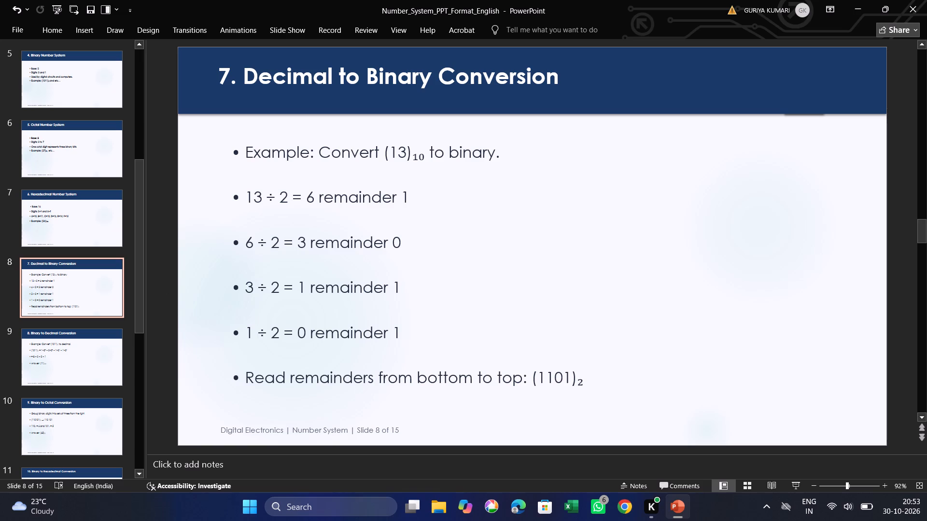
{"action": "left_click_drag", "start_coordinate": [235, 151], "coordinate": [544, 123]}
{"action": "right_click", "coordinate": [424, 148]}
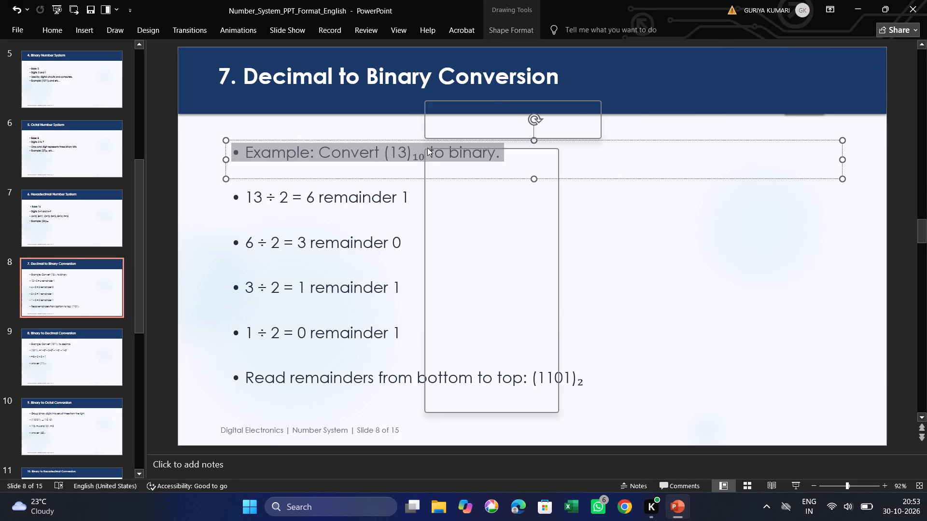
{"action": "left_click", "coordinate": [428, 128]}
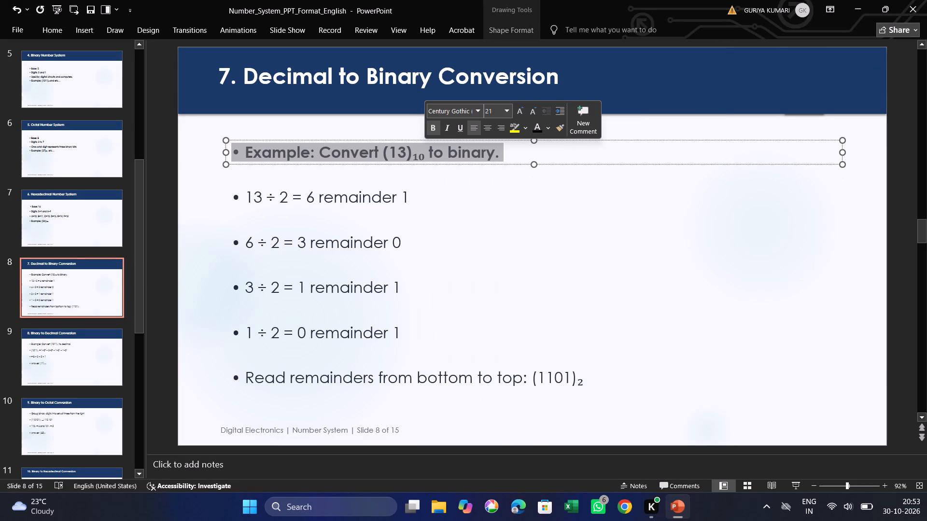
{"action": "left_click_drag", "start_coordinate": [234, 198], "coordinate": [421, 191]}
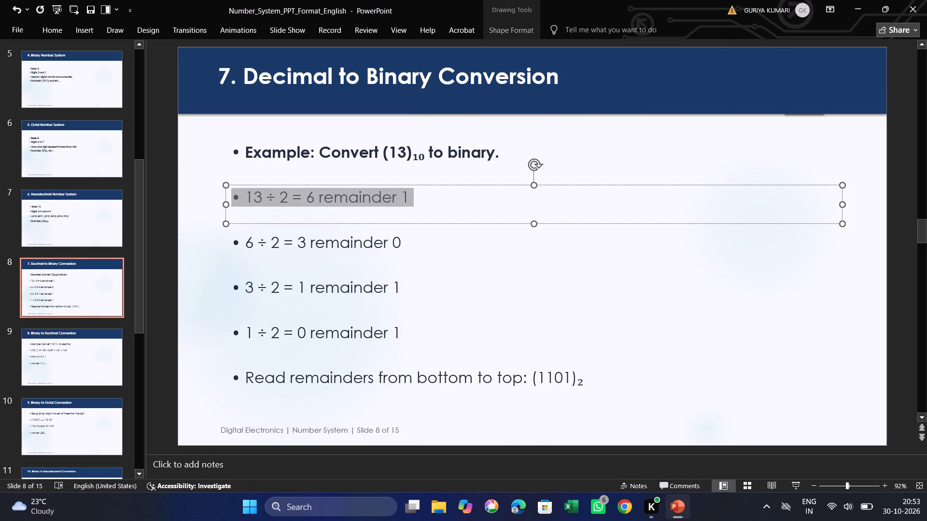
{"action": "left_click_drag", "start_coordinate": [421, 191], "coordinate": [421, 192]}
{"action": "right_click", "coordinate": [351, 197]}
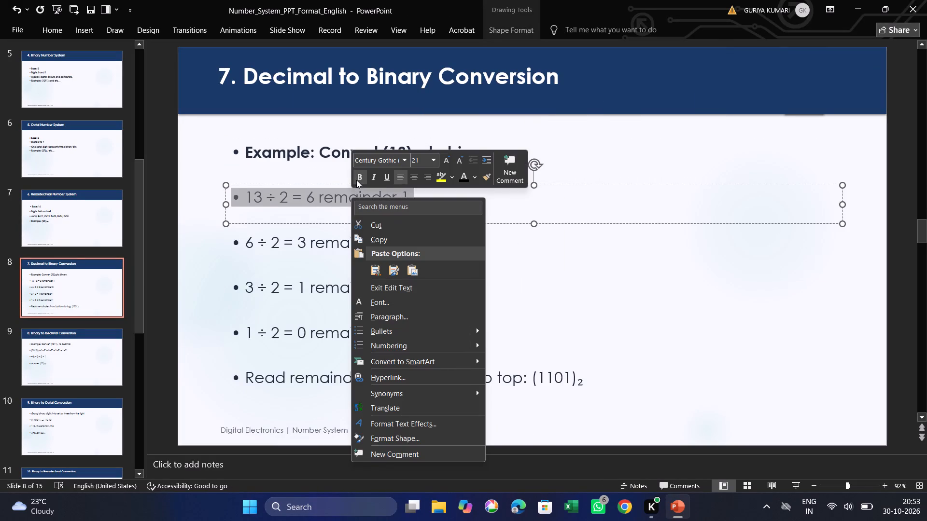
{"action": "left_click", "coordinate": [356, 179]}
Make the "6 ÷ 2 = 3 remainder 0" and "3 ÷ 2 = 1 remainder 1" bullets bold.
{"action": "left_click_drag", "start_coordinate": [234, 242], "coordinate": [384, 231]}
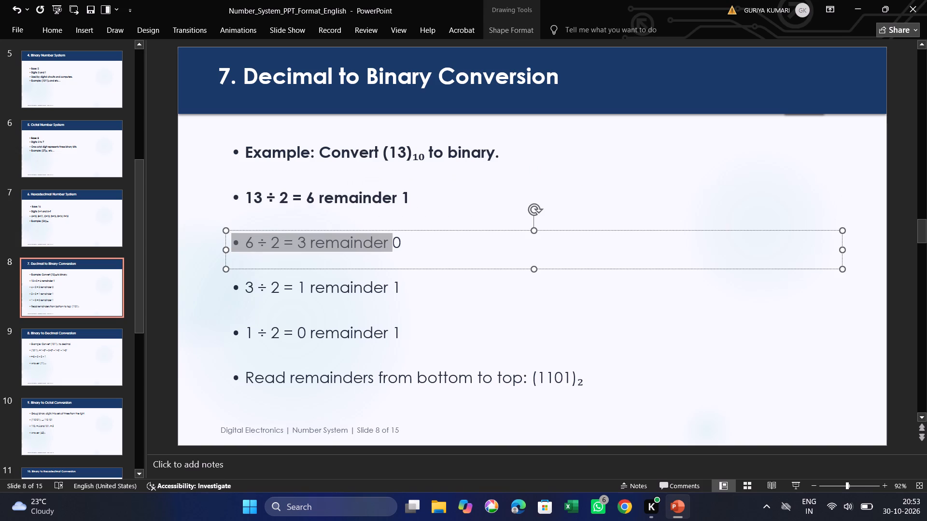
{"action": "left_click_drag", "start_coordinate": [384, 231], "coordinate": [449, 230]}
{"action": "right_click", "coordinate": [354, 236]}
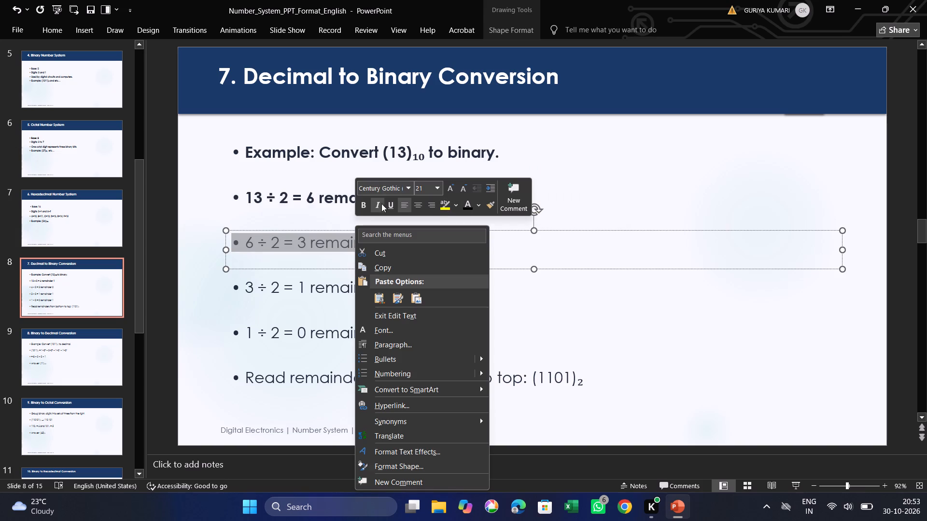
{"action": "left_click", "coordinate": [363, 208]}
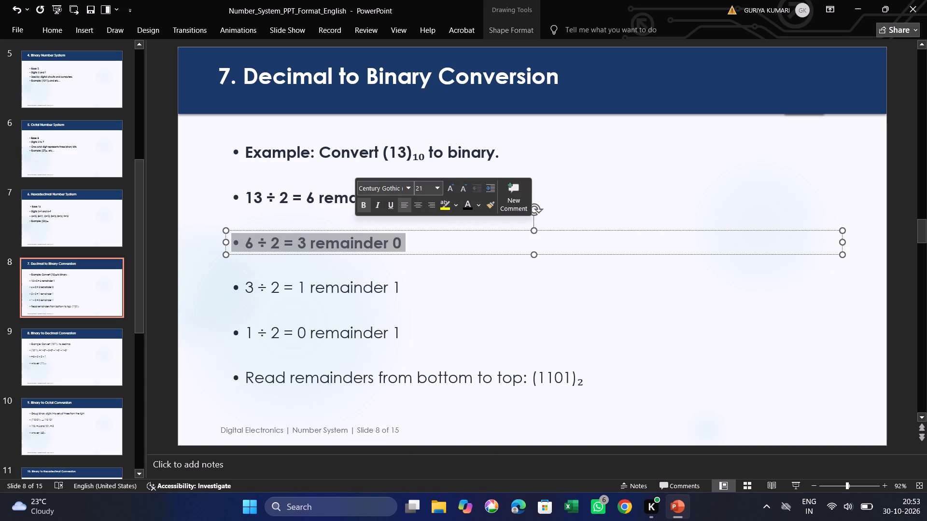
{"action": "left_click_drag", "start_coordinate": [235, 288], "coordinate": [399, 286]}
{"action": "right_click", "coordinate": [363, 285]}
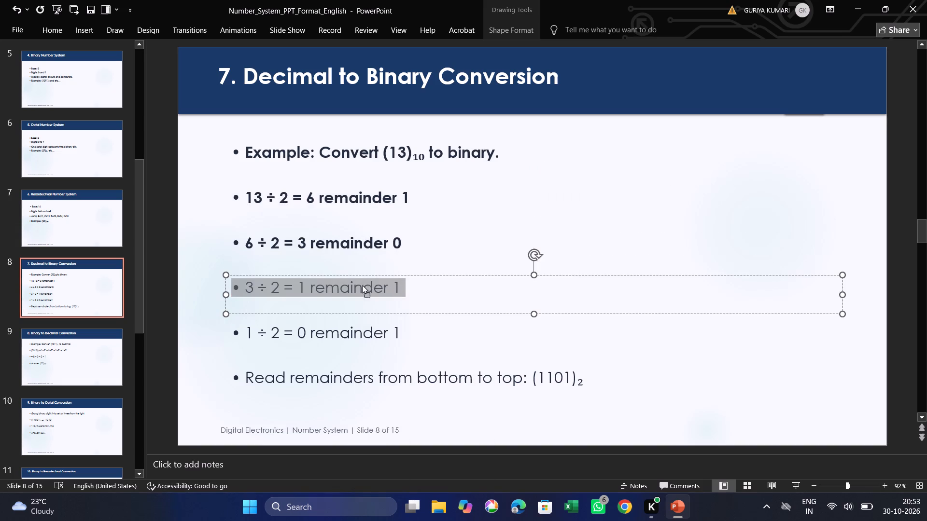
{"action": "right_click", "coordinate": [327, 286]}
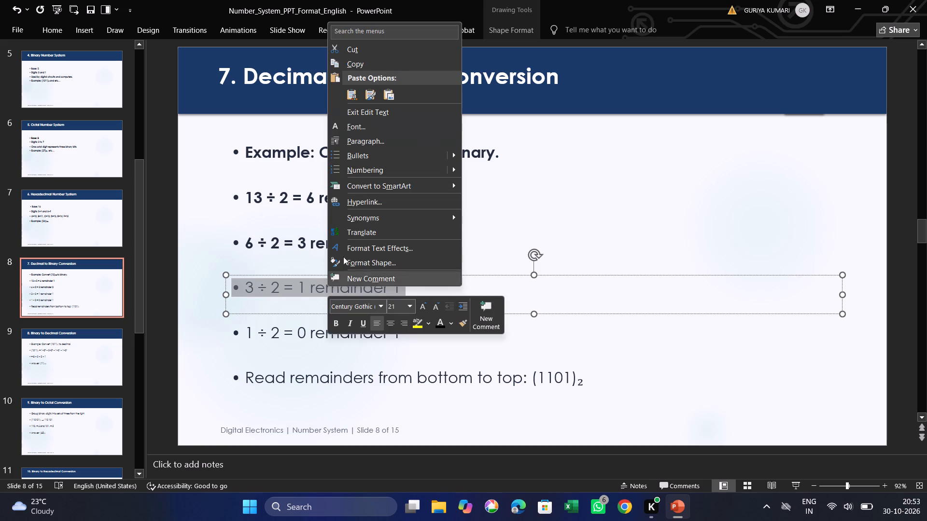
{"action": "left_click", "coordinate": [331, 325]}
Make the "1 ÷ 2 = 0 remainder 1" and "Read remainders from bottom to top: (1101)₂" bullets bold.
{"action": "left_click_drag", "start_coordinate": [234, 328], "coordinate": [368, 334]}
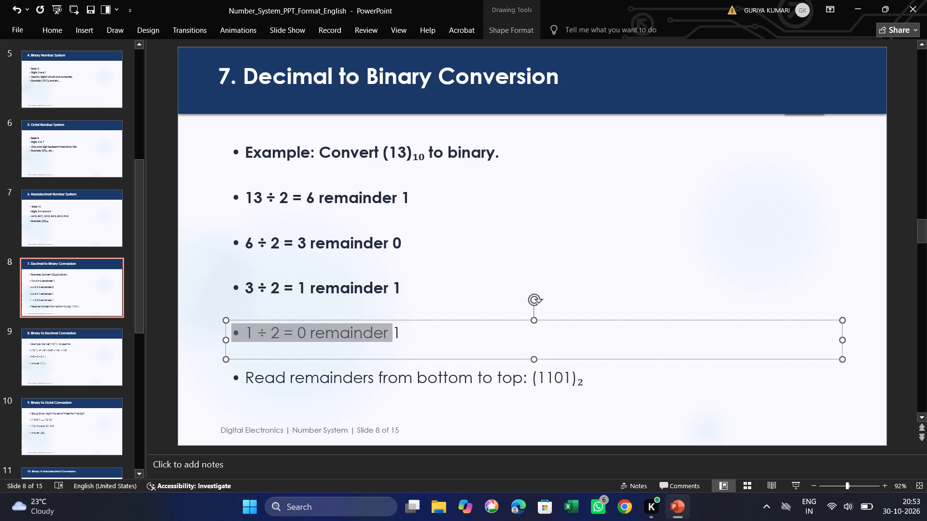
{"action": "left_click_drag", "start_coordinate": [368, 334], "coordinate": [426, 327]}
{"action": "right_click", "coordinate": [369, 327]}
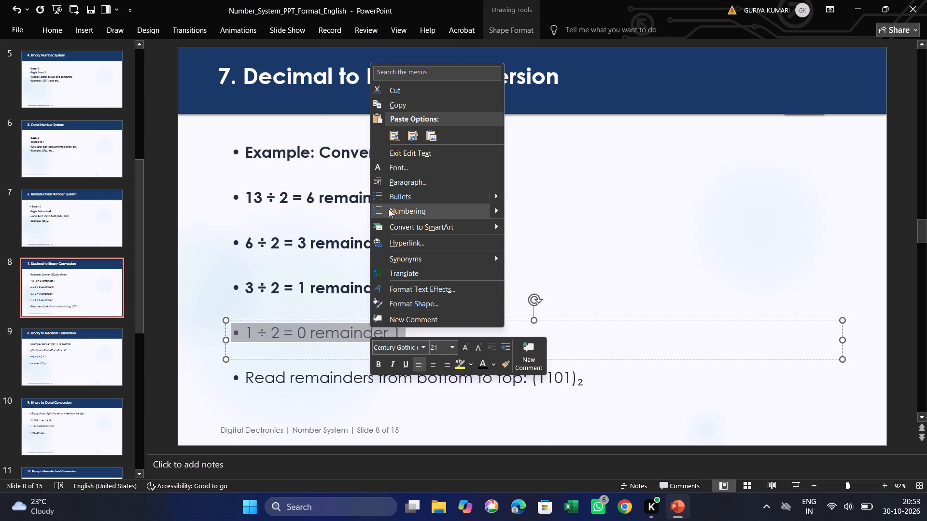
{"action": "left_click", "coordinate": [381, 362]}
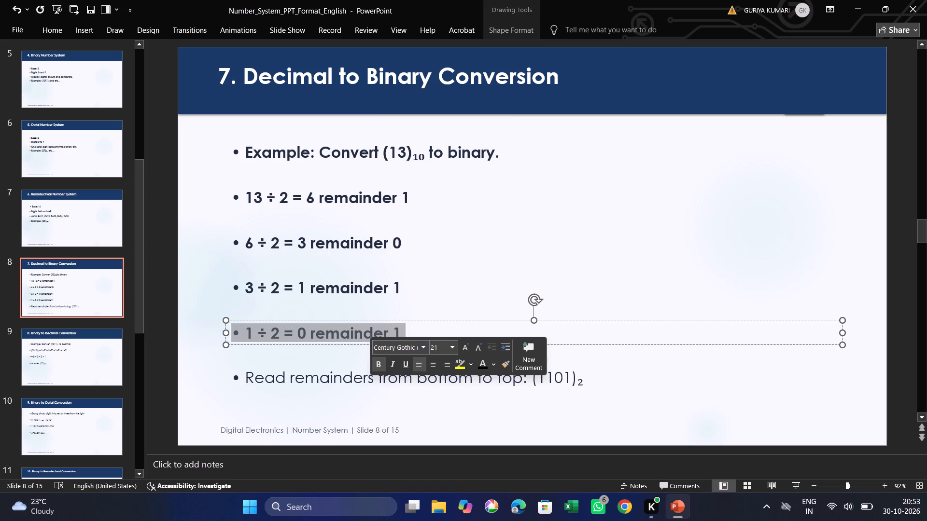
{"action": "left_click_drag", "start_coordinate": [234, 374], "coordinate": [580, 367]}
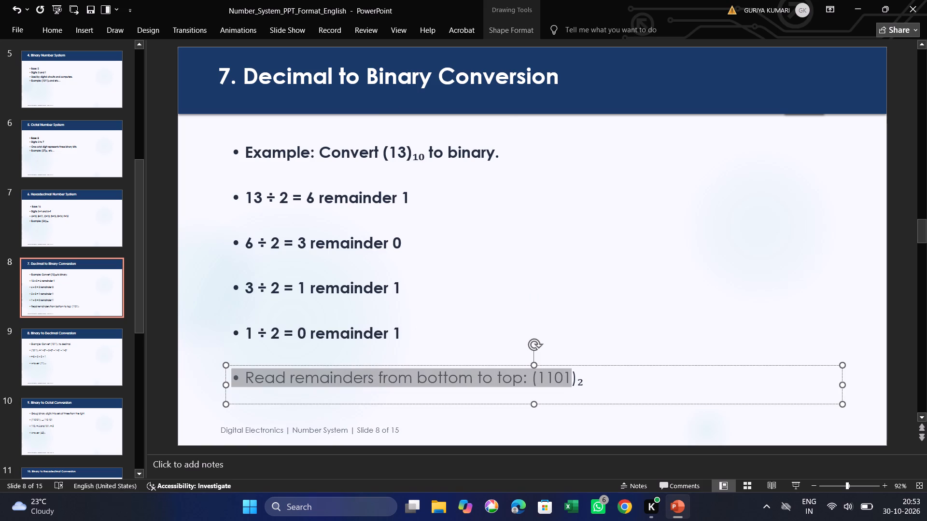
{"action": "left_click_drag", "start_coordinate": [580, 367], "coordinate": [604, 370]}
{"action": "right_click", "coordinate": [490, 377]}
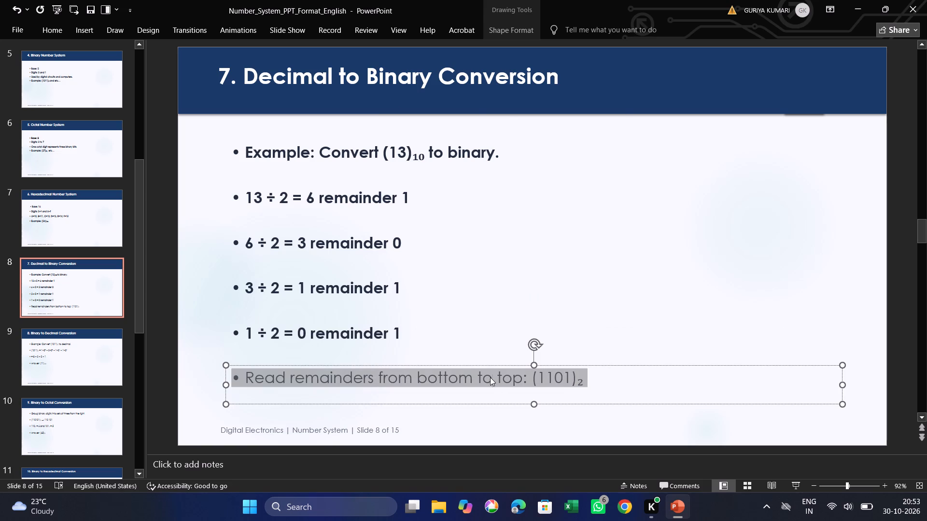
{"action": "left_click", "coordinate": [503, 415]}
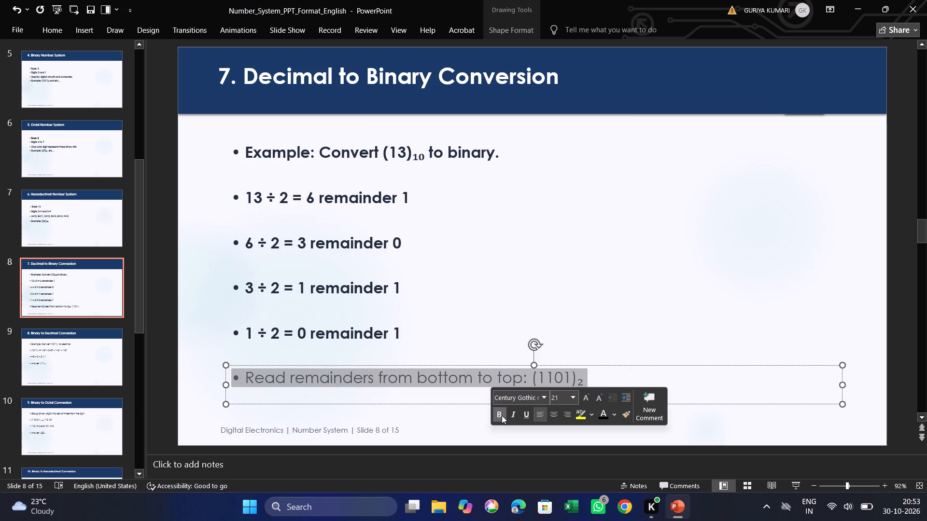
{"action": "left_click", "coordinate": [262, 427]}
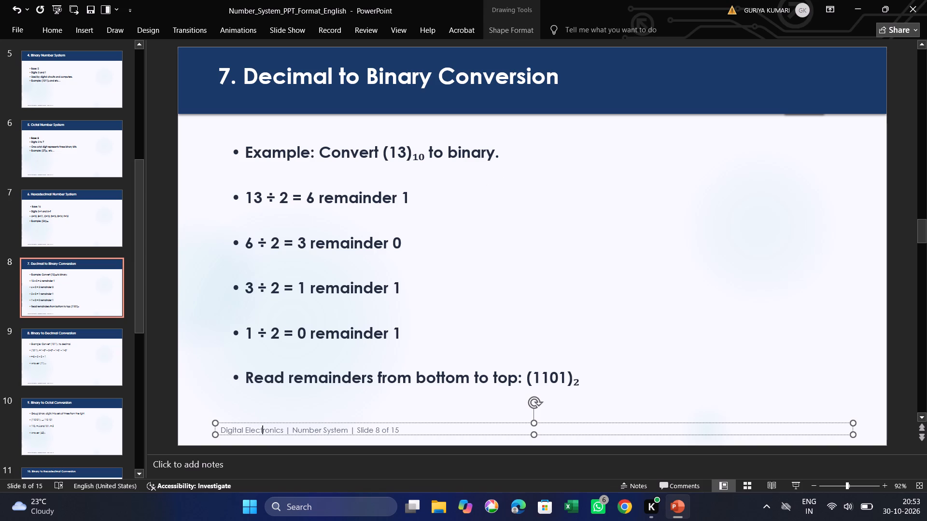
Move the "13 ÷ 2 = 6 remainder 1" bullet up close beneath the Example bullet, keeping their left edges aligned.
{"action": "left_click_drag", "start_coordinate": [423, 199], "coordinate": [431, 179]}
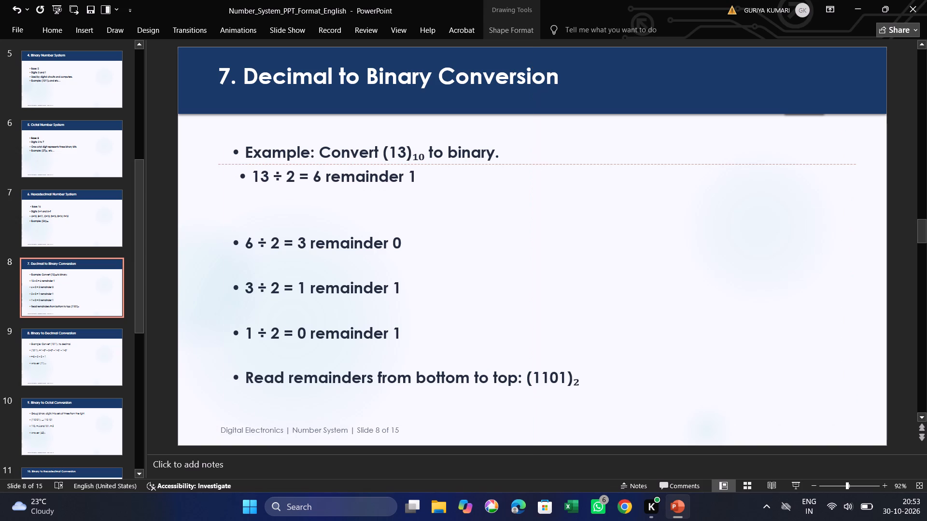
{"action": "left_click_drag", "start_coordinate": [431, 179], "coordinate": [425, 177]}
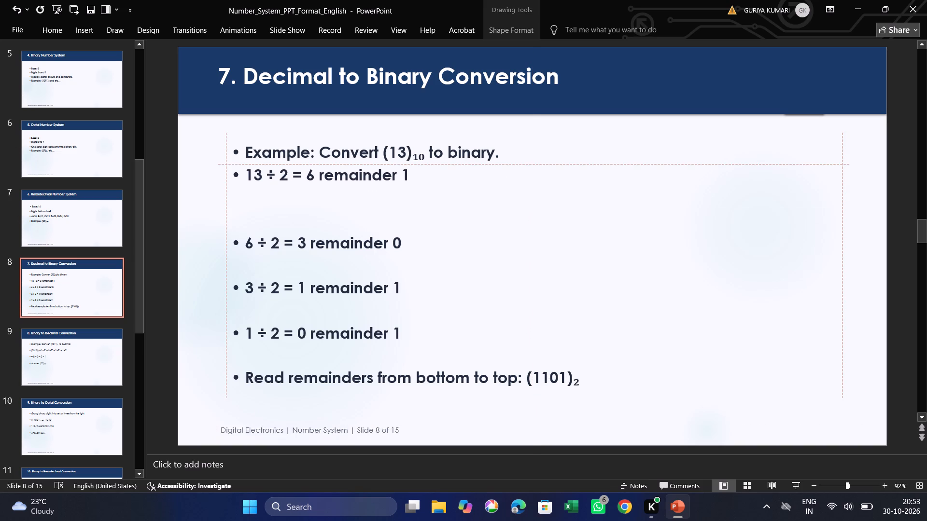
{"action": "left_click_drag", "start_coordinate": [425, 177], "coordinate": [421, 173]}
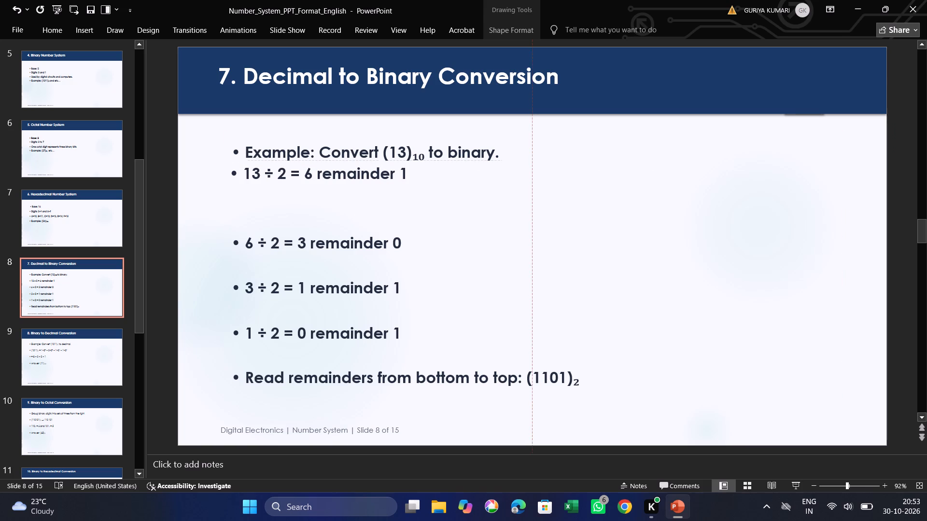
{"action": "left_click_drag", "start_coordinate": [421, 173], "coordinate": [424, 175]}
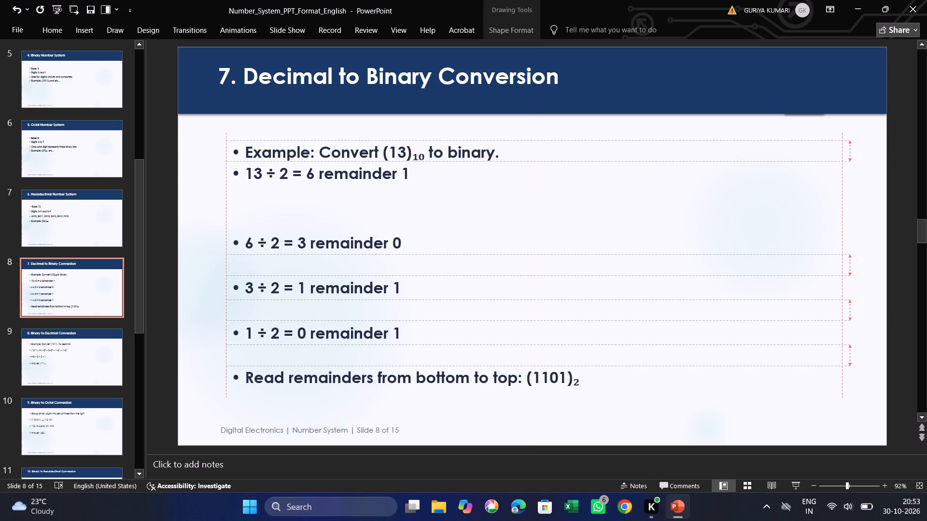
{"action": "left_click_drag", "start_coordinate": [424, 175], "coordinate": [421, 180]}
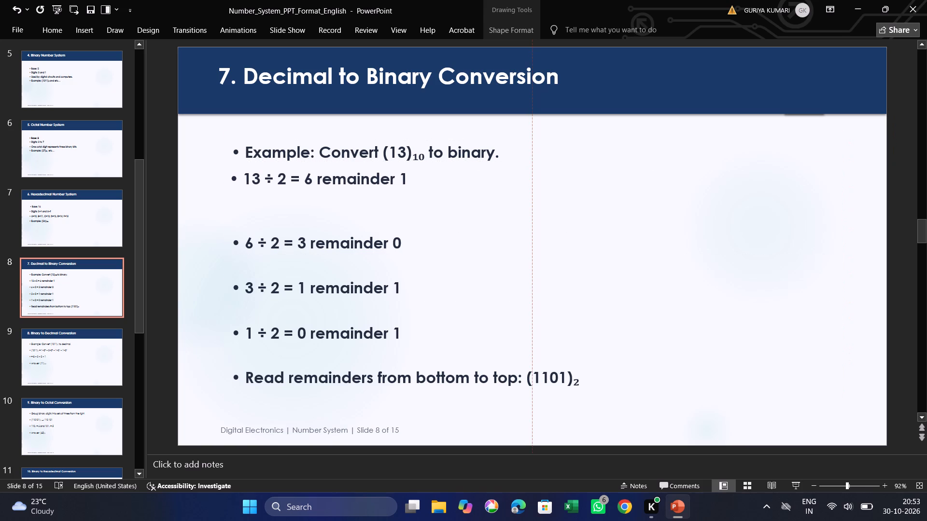
{"action": "left_click_drag", "start_coordinate": [421, 180], "coordinate": [423, 177]}
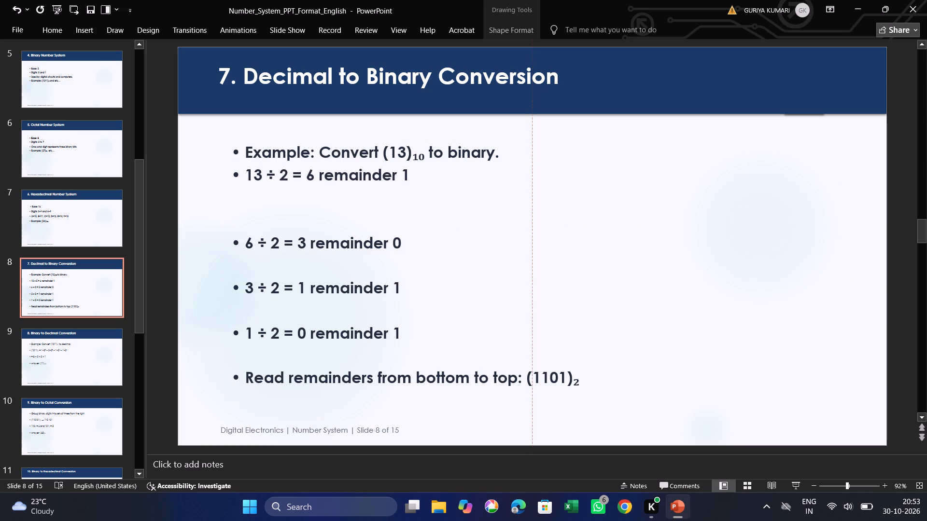
{"action": "left_click_drag", "start_coordinate": [423, 177], "coordinate": [426, 180]}
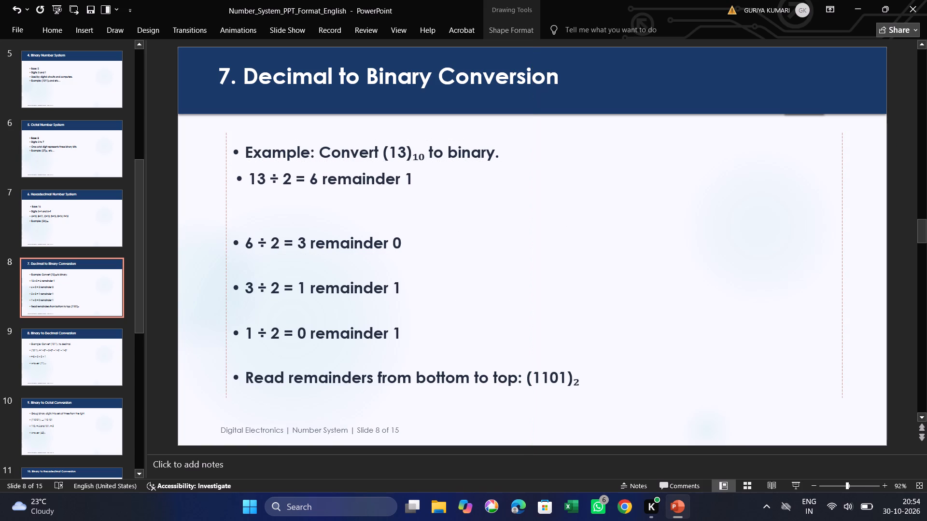
{"action": "left_click_drag", "start_coordinate": [426, 180], "coordinate": [424, 178]}
Move the "6 ÷ 2", "3 ÷ 2" and "1 ÷ 2" bullets up beneath the "13 ÷ 2" bullet to tighten the list.
{"action": "left_click_drag", "start_coordinate": [426, 236], "coordinate": [429, 208]}
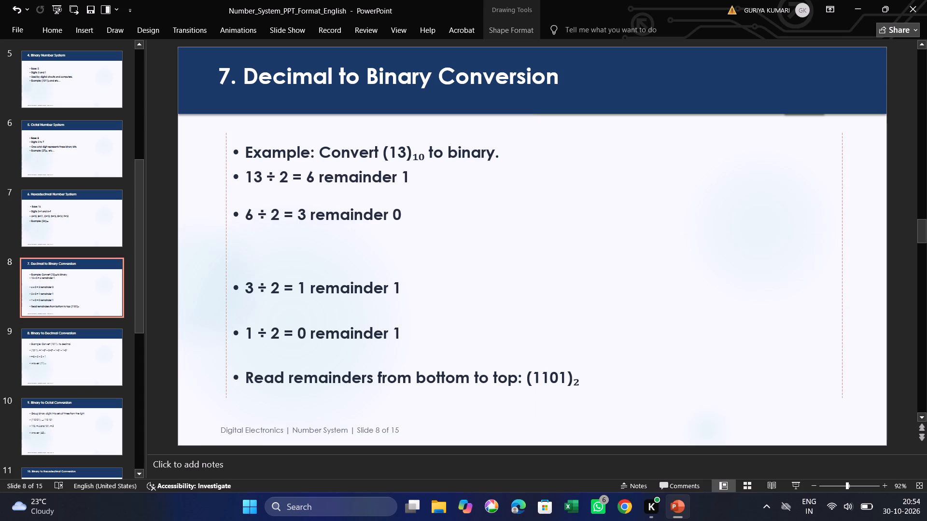
{"action": "left_click_drag", "start_coordinate": [429, 208], "coordinate": [429, 197]}
{"action": "left_click_drag", "start_coordinate": [430, 281], "coordinate": [431, 281]}
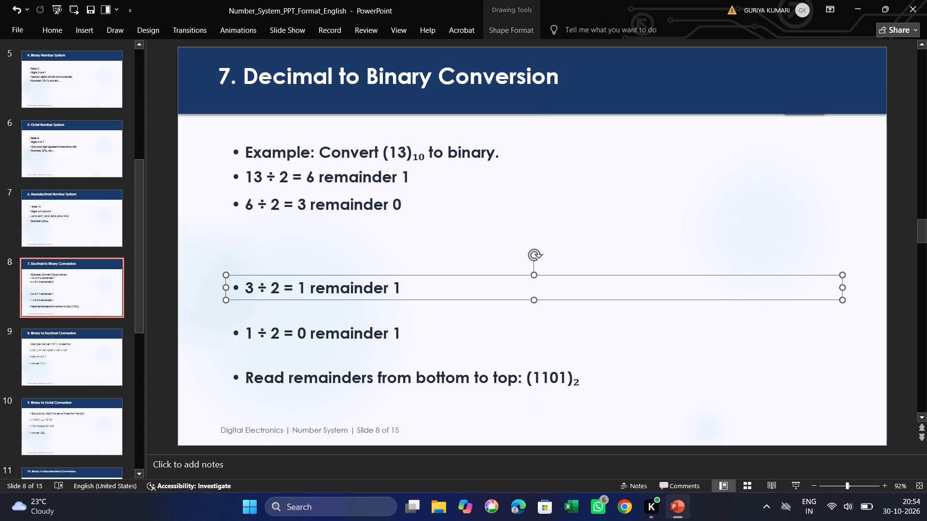
{"action": "left_click_drag", "start_coordinate": [431, 281], "coordinate": [427, 234]}
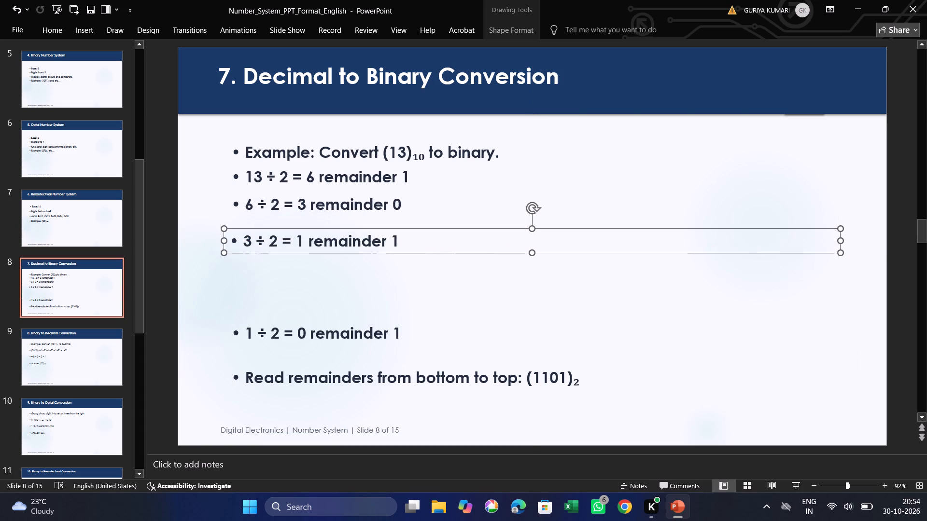
{"action": "left_click_drag", "start_coordinate": [437, 329], "coordinate": [436, 262]}
Move the "Read remainders from bottom to top: (1101)₂" bullet up close beneath the "1 ÷ 2" bullet, left-aligned with the Example bullet.
{"action": "left_click_drag", "start_coordinate": [615, 378], "coordinate": [598, 340]}
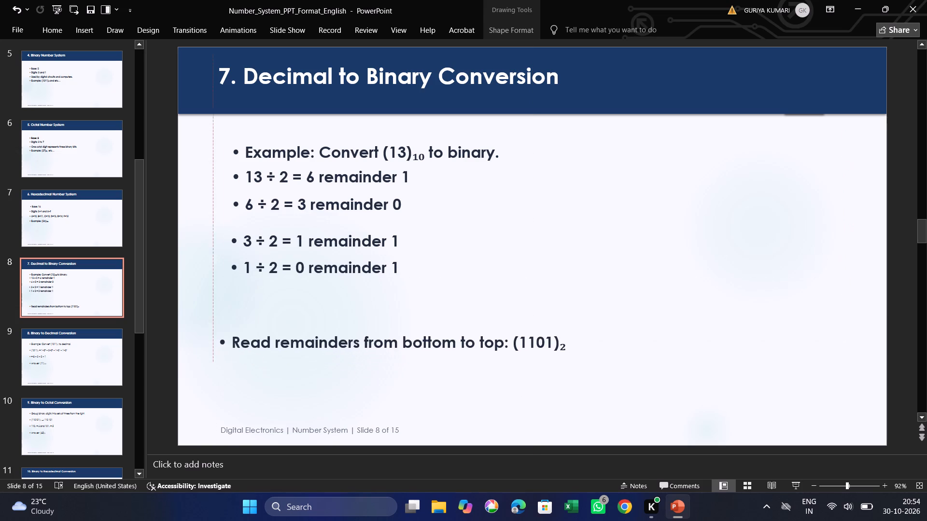
{"action": "left_click_drag", "start_coordinate": [598, 340], "coordinate": [605, 296]}
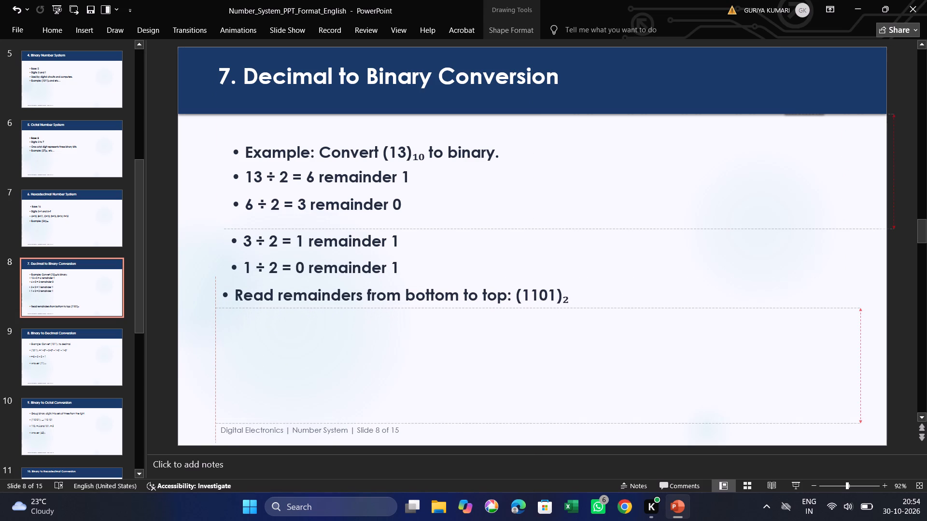
{"action": "left_click_drag", "start_coordinate": [605, 296], "coordinate": [615, 294]}
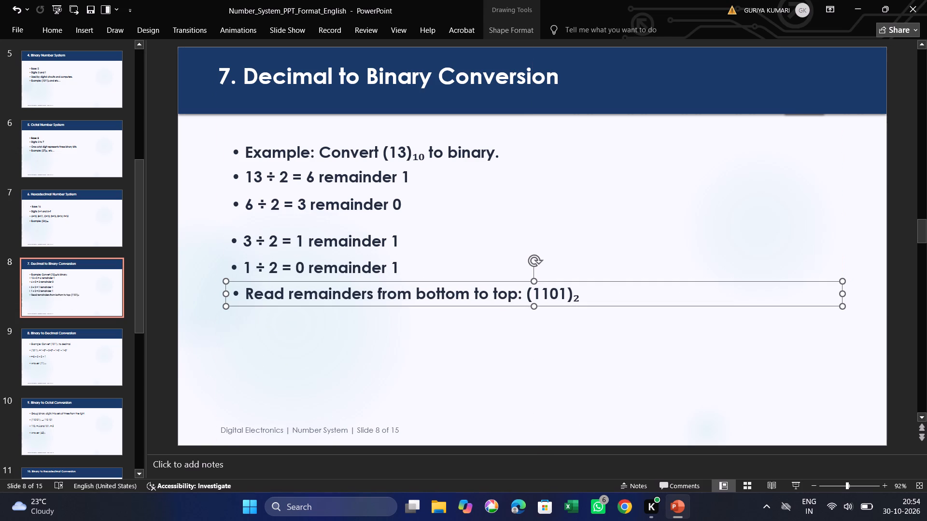
Move the "6 ÷ 2 = 3 remainder 0" bullet down close above the "3 ÷ 2" bullet, matching the spacing of the bullets below.
{"action": "left_click", "coordinate": [453, 241]}
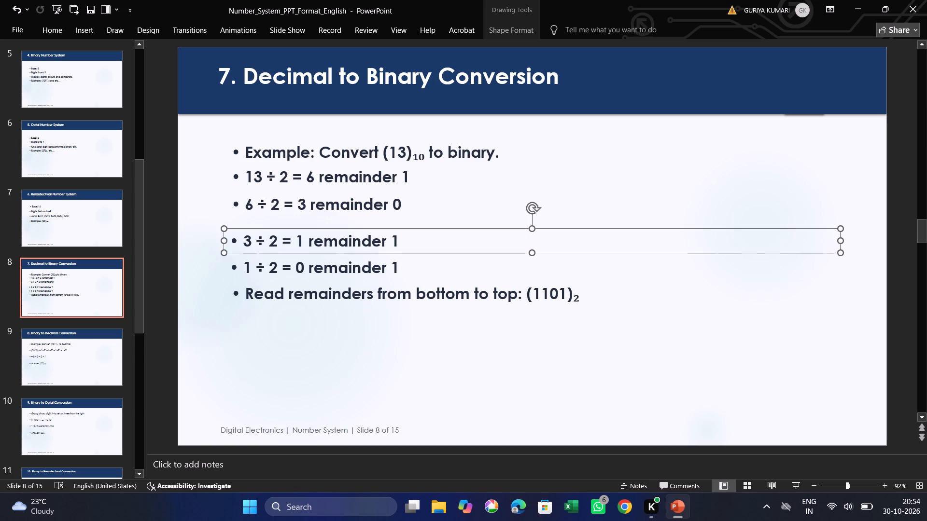
{"action": "left_click", "coordinate": [605, 178]}
{"action": "left_click_drag", "start_coordinate": [542, 210], "coordinate": [542, 215]}
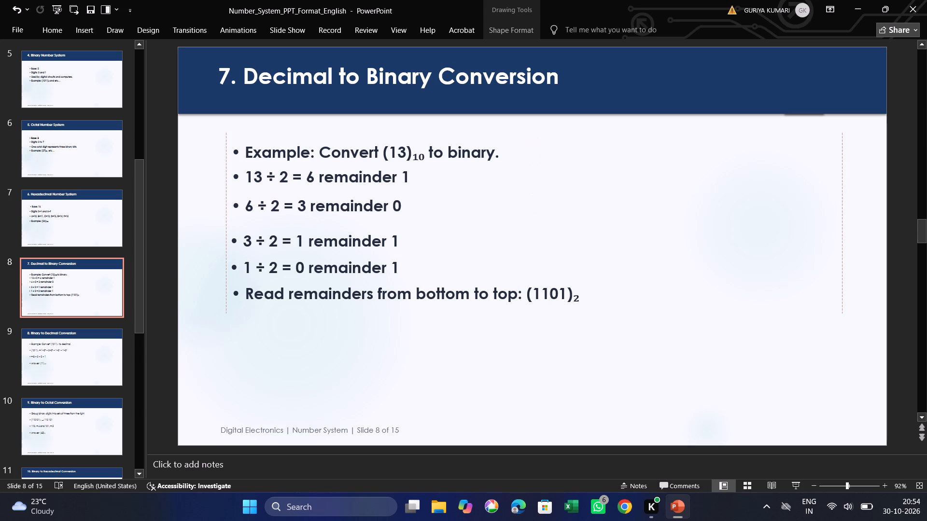
{"action": "left_click_drag", "start_coordinate": [542, 215], "coordinate": [545, 221]}
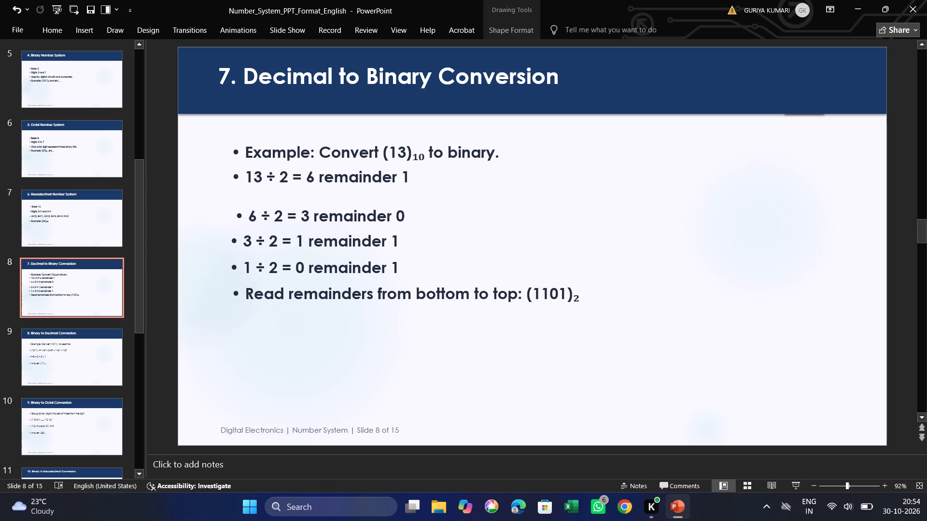
{"action": "left_click_drag", "start_coordinate": [545, 221], "coordinate": [549, 226]}
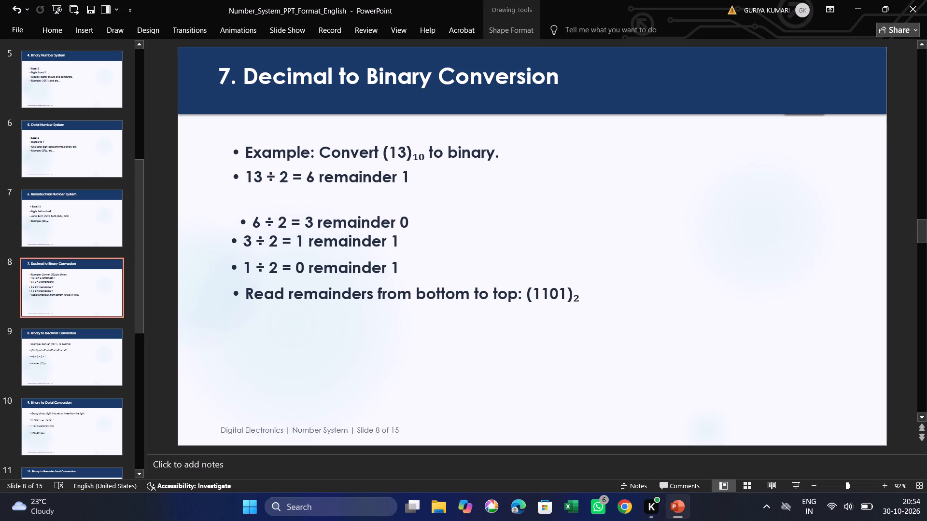
{"action": "left_click_drag", "start_coordinate": [549, 226], "coordinate": [547, 220]}
{"action": "left_click", "coordinate": [843, 320]}
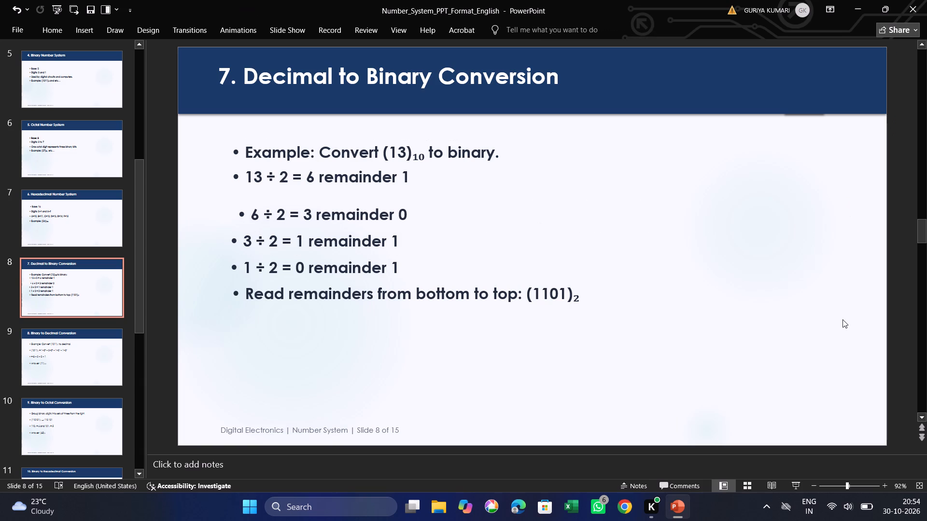
Move the "13 ÷ 2" bullet down close above the "6 ÷ 2" bullet and left-align both with the Example bullet.
{"action": "left_click_drag", "start_coordinate": [447, 175], "coordinate": [448, 183]}
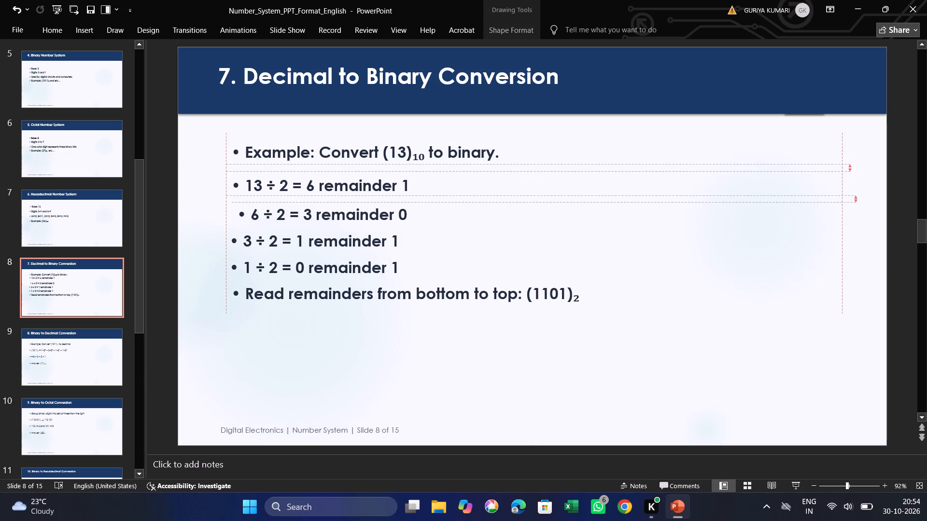
{"action": "left_click_drag", "start_coordinate": [448, 183], "coordinate": [451, 187]}
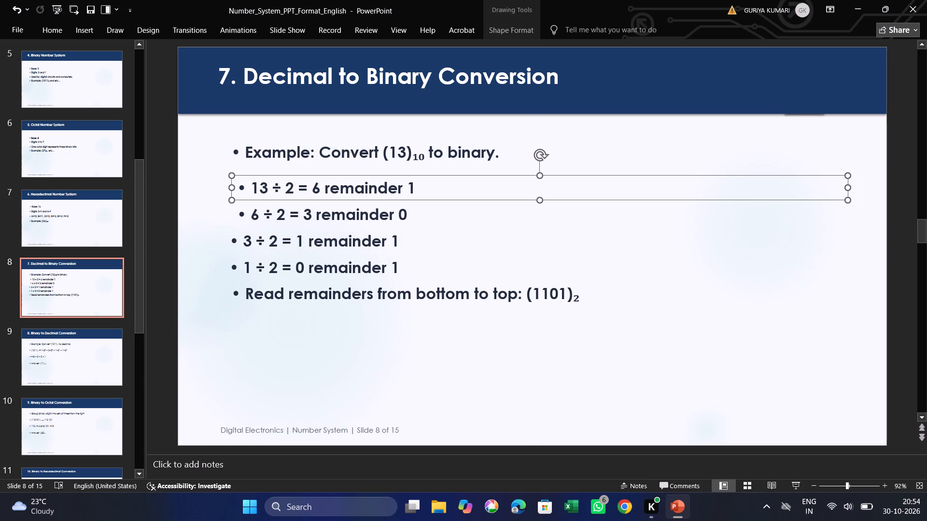
{"action": "left_click", "coordinate": [702, 110]}
{"action": "left_click", "coordinate": [462, 194]}
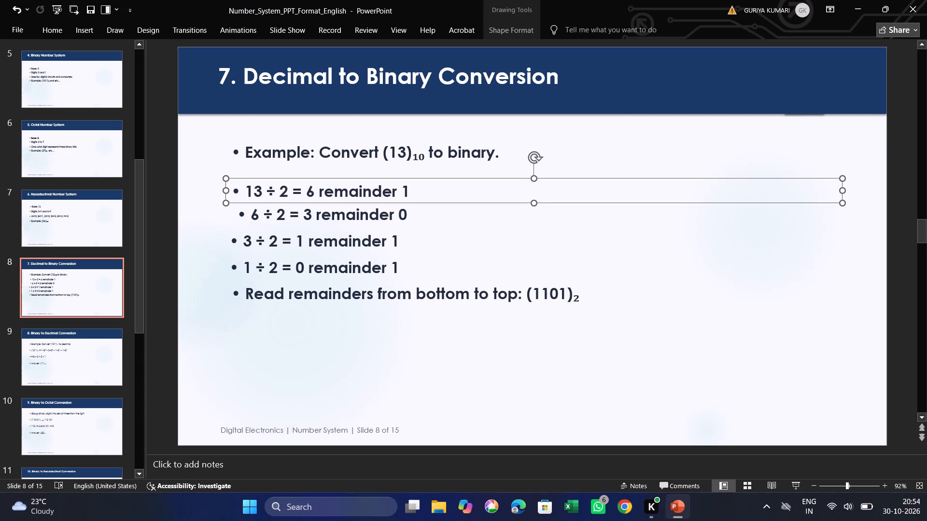
{"action": "left_click", "coordinate": [480, 221]}
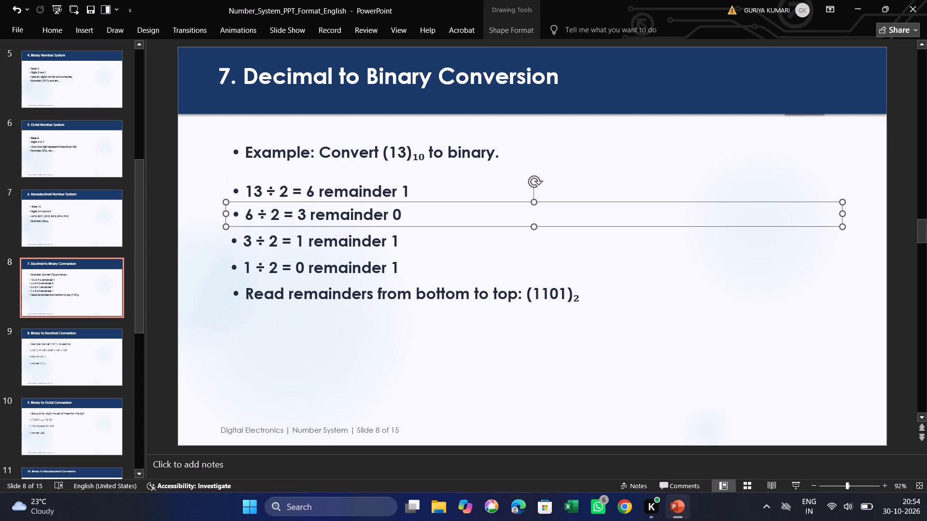
{"action": "left_click", "coordinate": [597, 380]}
Move the "Example: Convert (13)₁₀ to binary." bullet down close above the "13 ÷ 2" bullet, left-aligned with it.
{"action": "left_click_drag", "start_coordinate": [533, 152], "coordinate": [523, 160]}
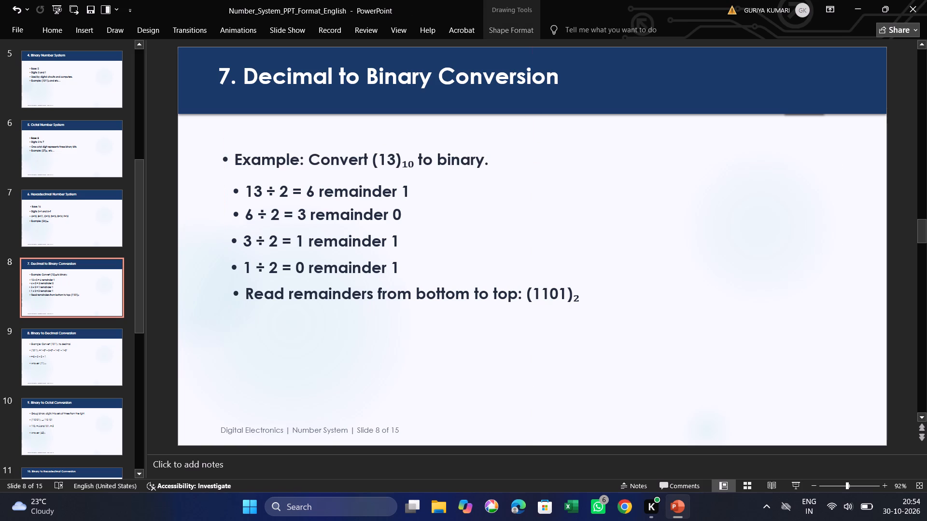
{"action": "left_click_drag", "start_coordinate": [523, 160], "coordinate": [535, 168]}
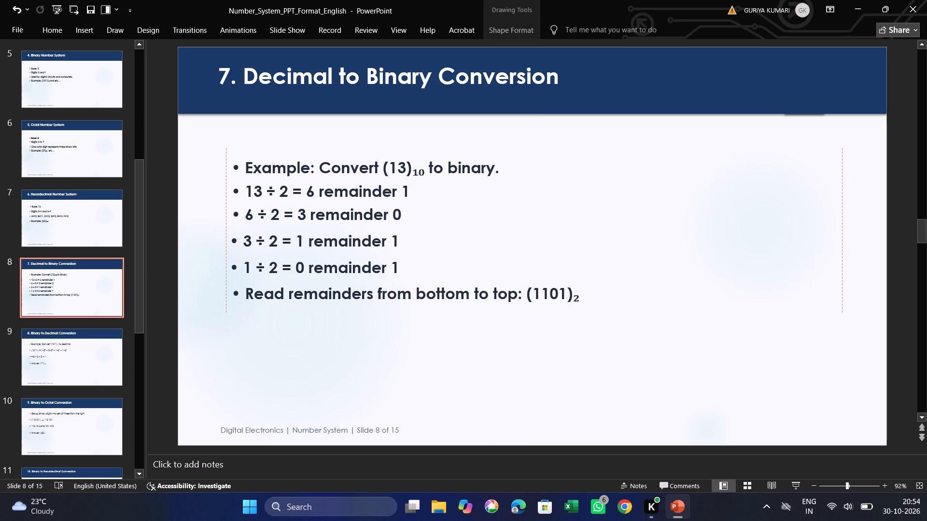
{"action": "left_click_drag", "start_coordinate": [535, 168], "coordinate": [535, 166]}
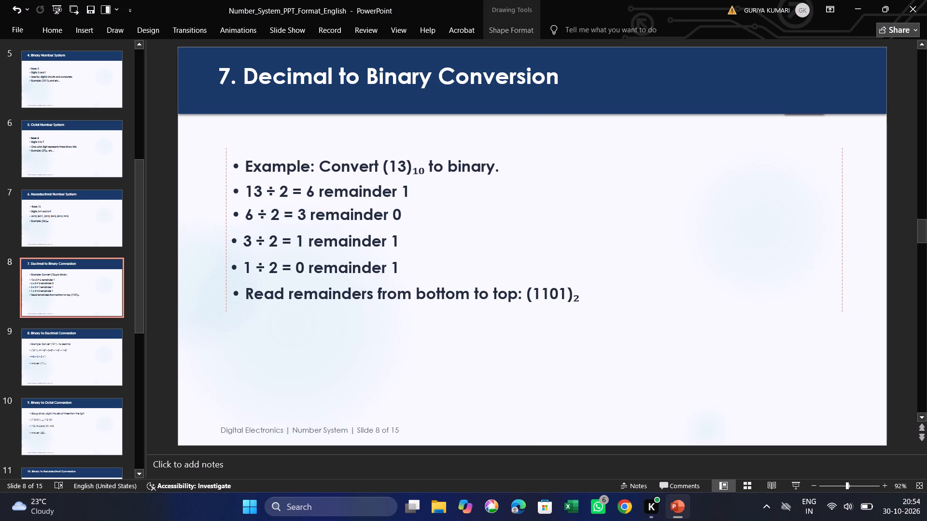
{"action": "left_click_drag", "start_coordinate": [535, 166], "coordinate": [534, 169]}
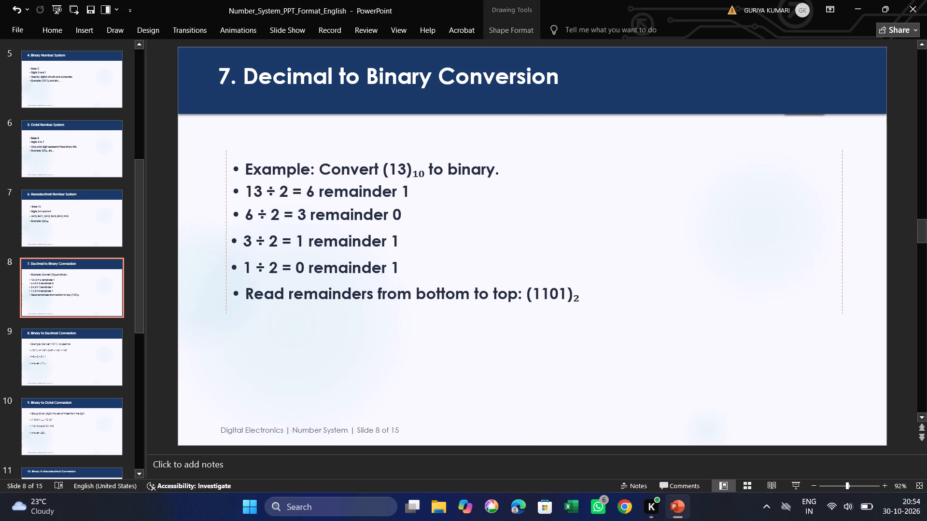
{"action": "left_click_drag", "start_coordinate": [534, 169], "coordinate": [535, 166]}
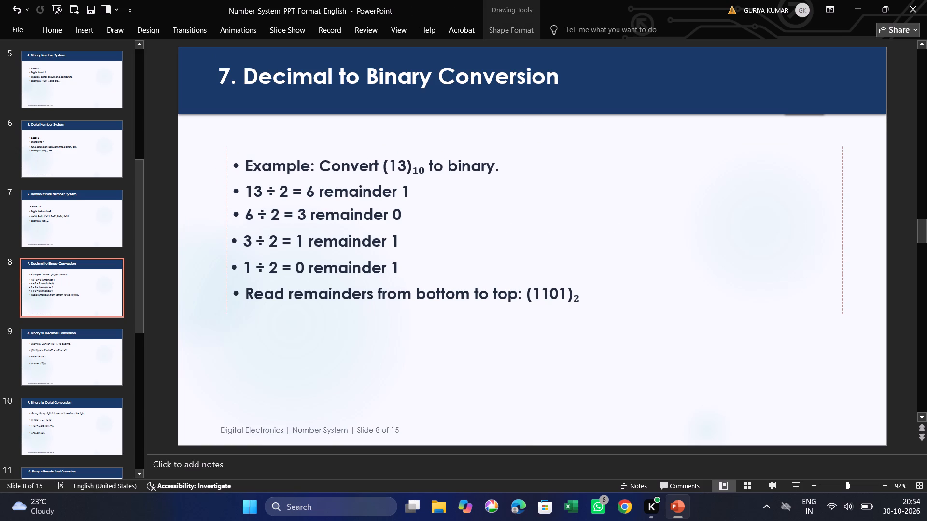
{"action": "left_click_drag", "start_coordinate": [535, 166], "coordinate": [537, 164]}
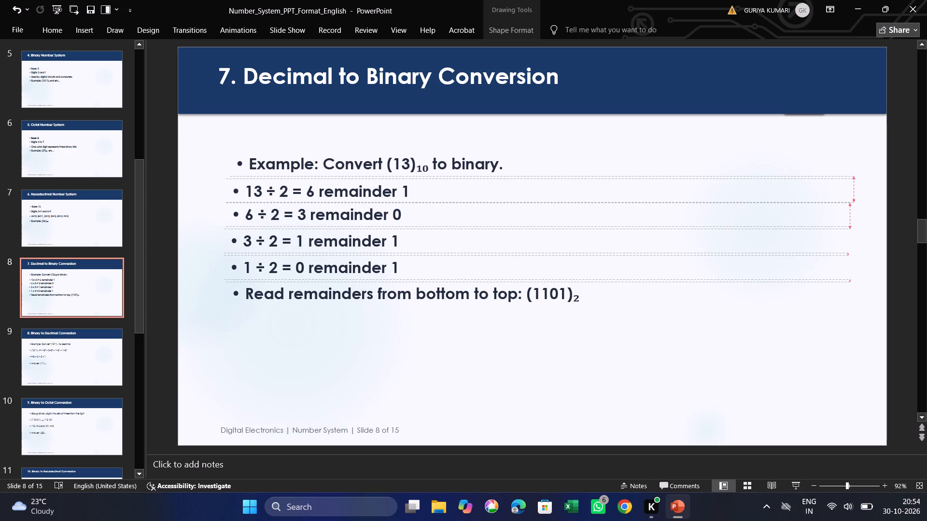
{"action": "left_click_drag", "start_coordinate": [537, 164], "coordinate": [536, 166]}
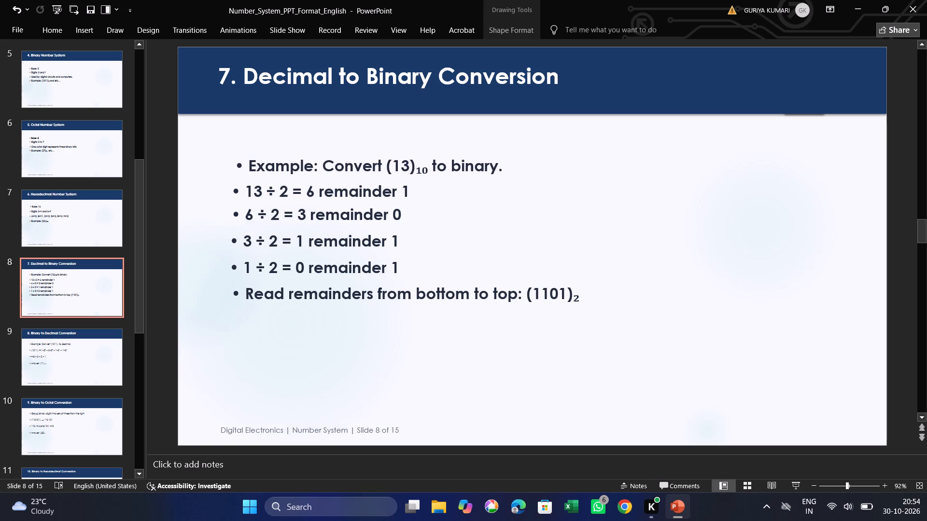
{"action": "left_click_drag", "start_coordinate": [536, 166], "coordinate": [541, 165]}
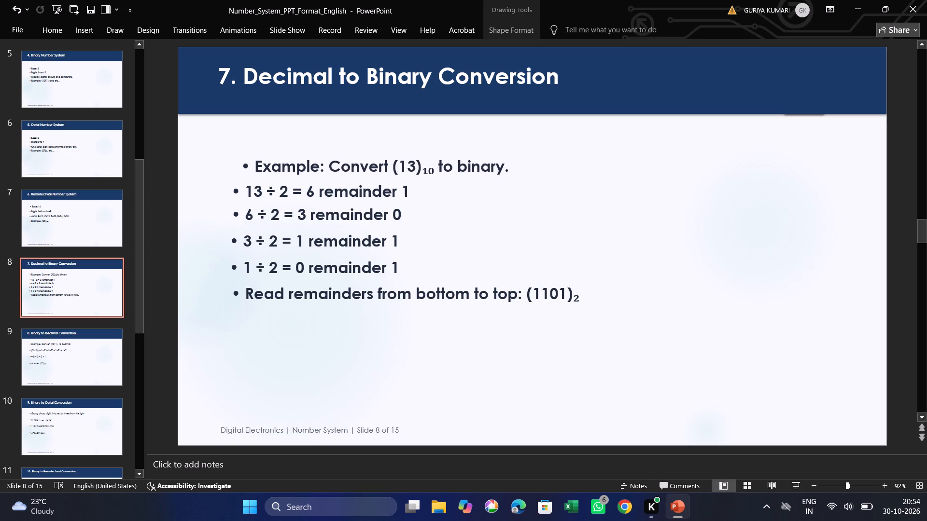
{"action": "left_click_drag", "start_coordinate": [541, 165], "coordinate": [534, 168]}
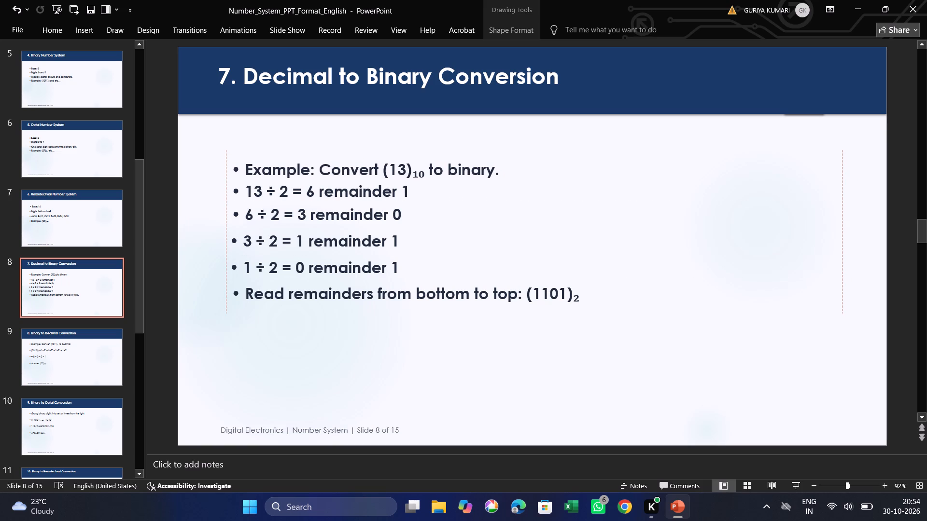
{"action": "left_click_drag", "start_coordinate": [534, 168], "coordinate": [532, 168]}
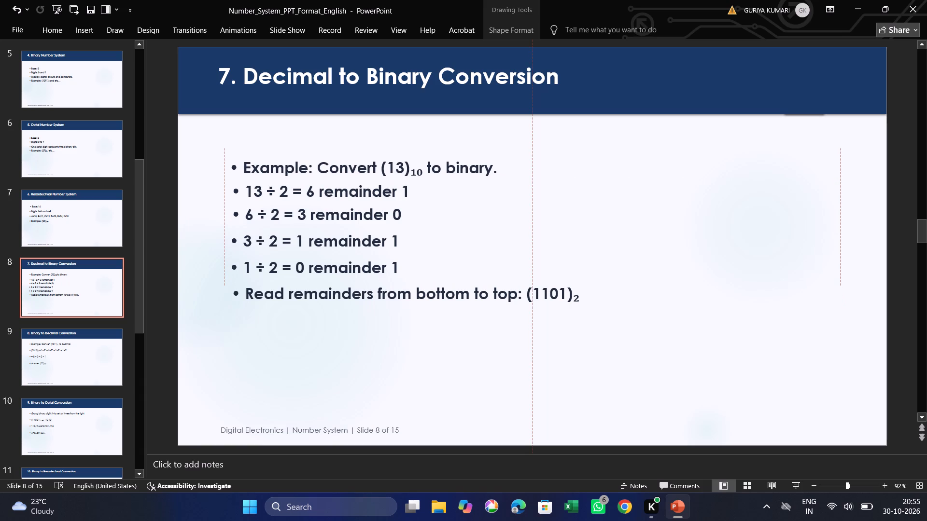
{"action": "left_click_drag", "start_coordinate": [532, 168], "coordinate": [534, 171]}
Nudge the "13 ÷ 2 = 6 remainder 1" bullet slightly up toward the Example bullet and deselect it.
{"action": "left_click", "coordinate": [598, 206]}
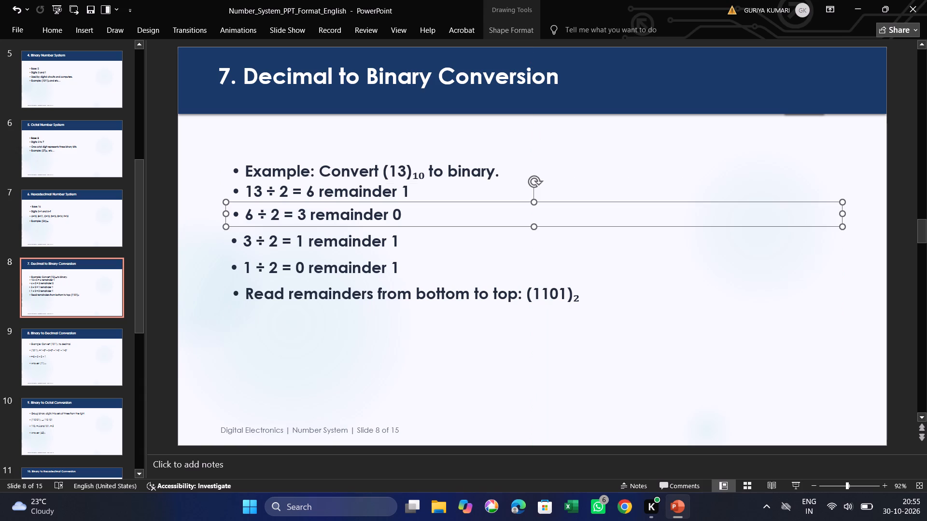
{"action": "left_click", "coordinate": [547, 194]}
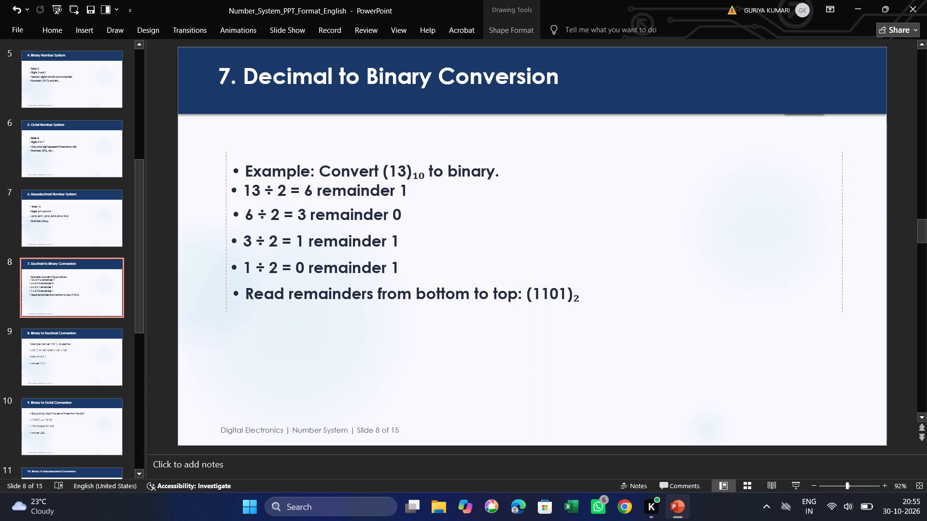
{"action": "left_click", "coordinate": [647, 280]}
{"action": "left_click", "coordinate": [761, 439]}
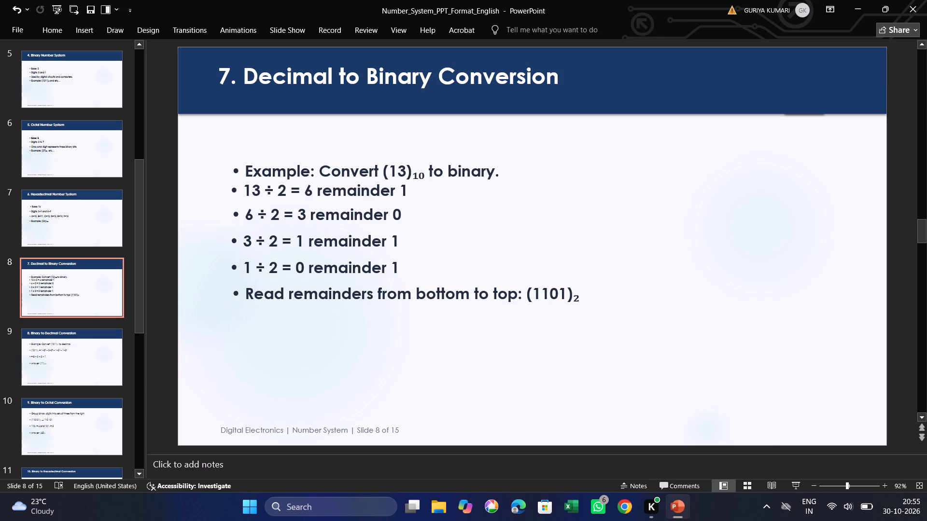
Nudge the "6 ÷ 2" and "3 ÷ 2" bullets slightly down to even out their spacing with the "1 ÷ 2" bullet.
{"action": "left_click", "coordinate": [433, 218]}
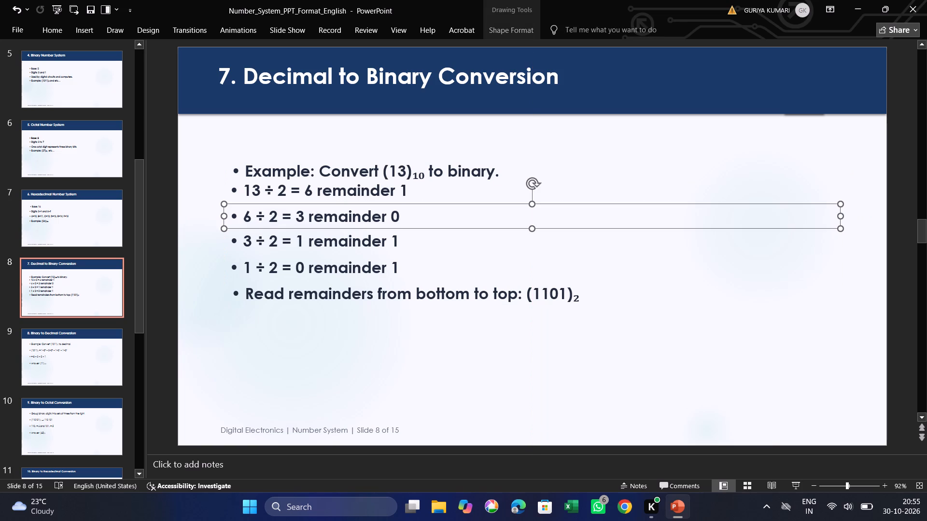
{"action": "left_click", "coordinate": [455, 240]}
{"action": "left_click", "coordinate": [543, 364]}
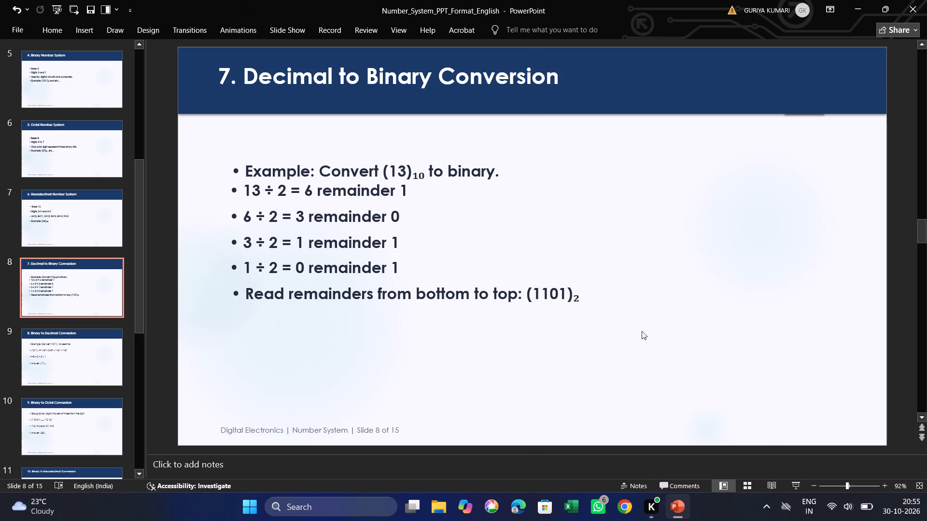
Move the "Example: Convert (13)₁₀ to binary." bullet slightly up so its gap above the "13 ÷ 2" bullet matches the other gaps.
{"action": "left_click_drag", "start_coordinate": [582, 165], "coordinate": [582, 164]}
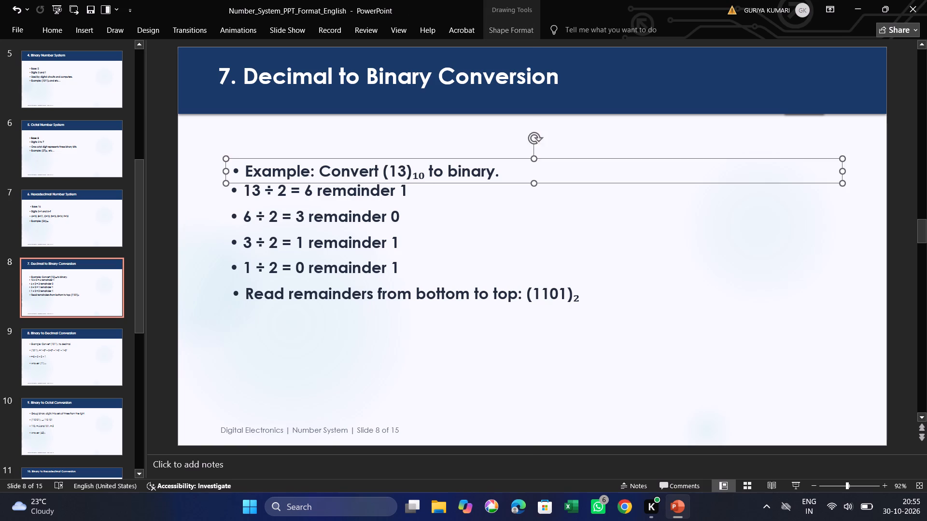
{"action": "left_click_drag", "start_coordinate": [582, 164], "coordinate": [581, 155]}
{"action": "left_click", "coordinate": [555, 189]}
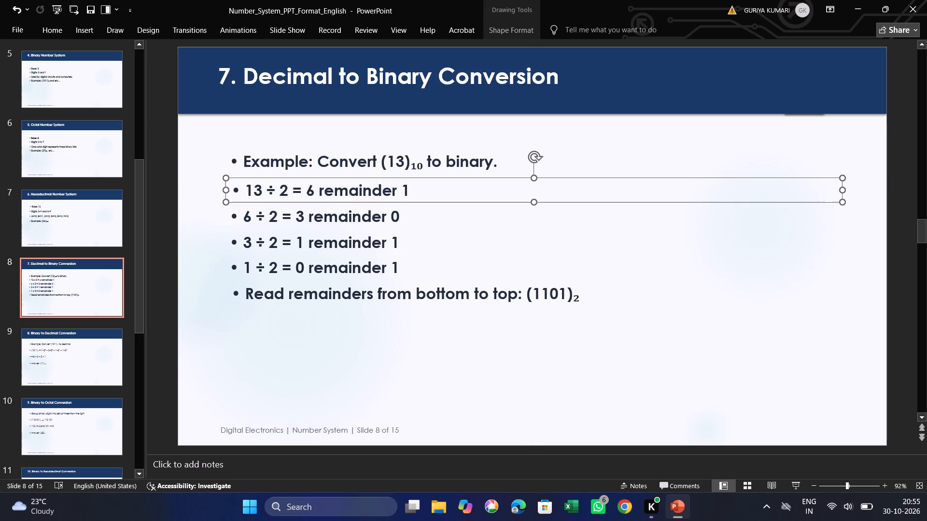
{"action": "left_click", "coordinate": [520, 444]}
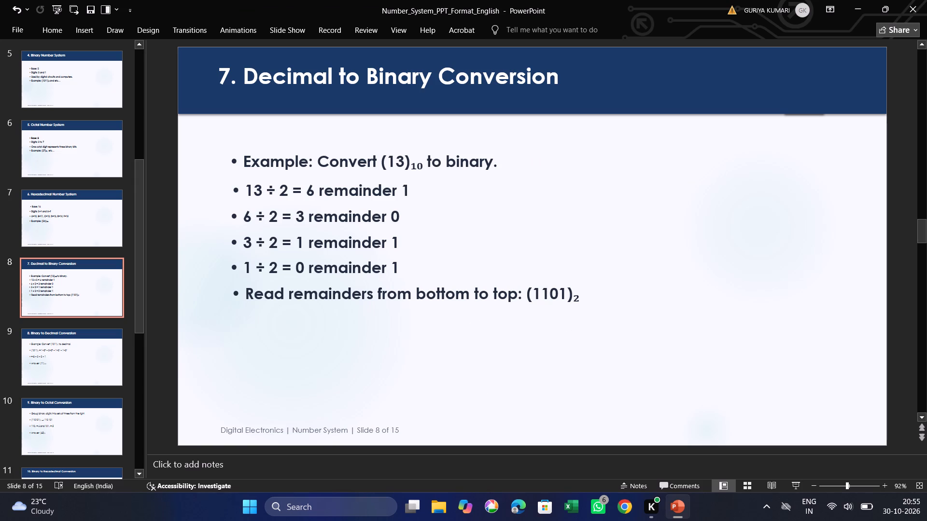
Shift the Example bullet slightly left and down, and left-align the "6 ÷ 2" and "13 ÷ 2" bullets with it.
{"action": "left_click_drag", "start_coordinate": [509, 166], "coordinate": [504, 168]}
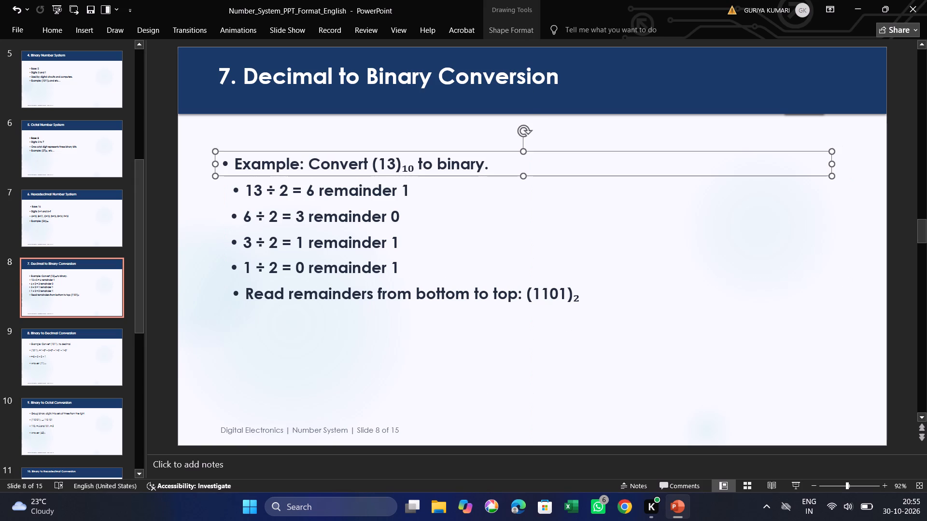
{"action": "left_click_drag", "start_coordinate": [541, 206], "coordinate": [527, 209]}
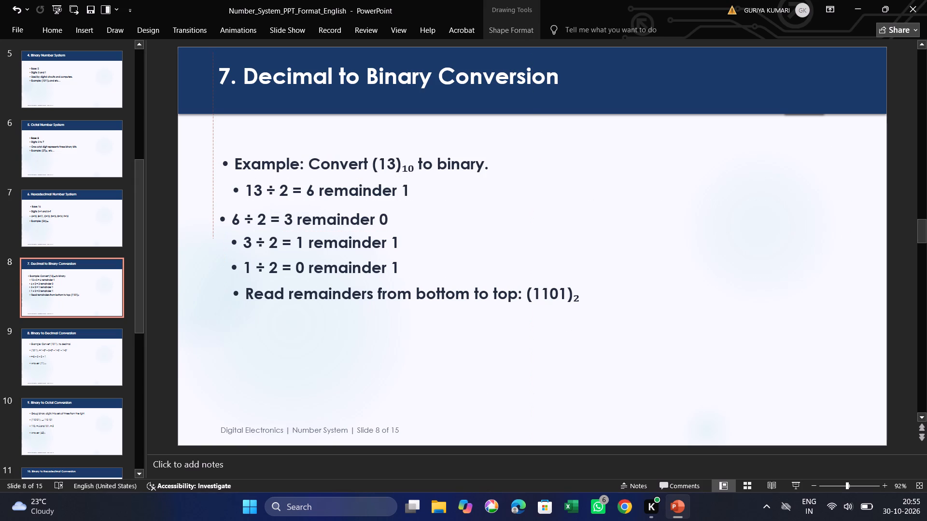
{"action": "left_click_drag", "start_coordinate": [527, 209], "coordinate": [530, 209]}
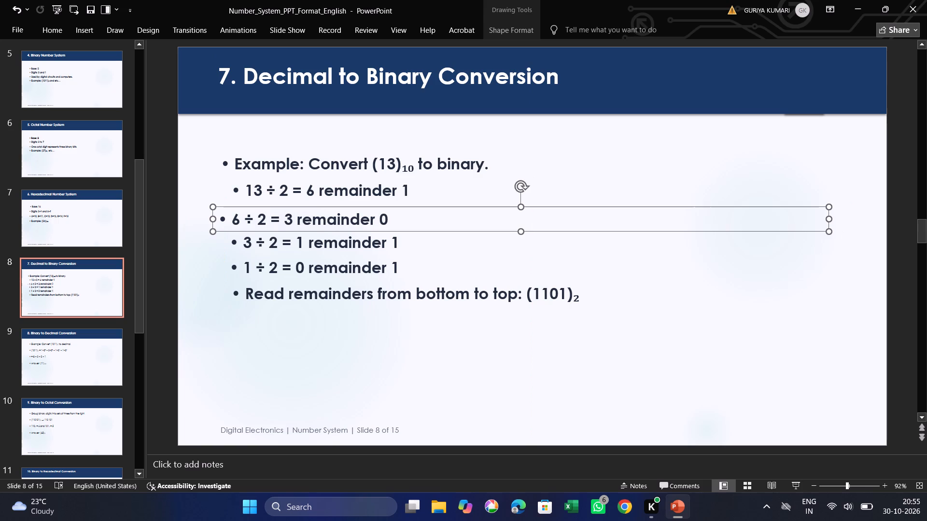
{"action": "left_click_drag", "start_coordinate": [528, 205], "coordinate": [528, 202]}
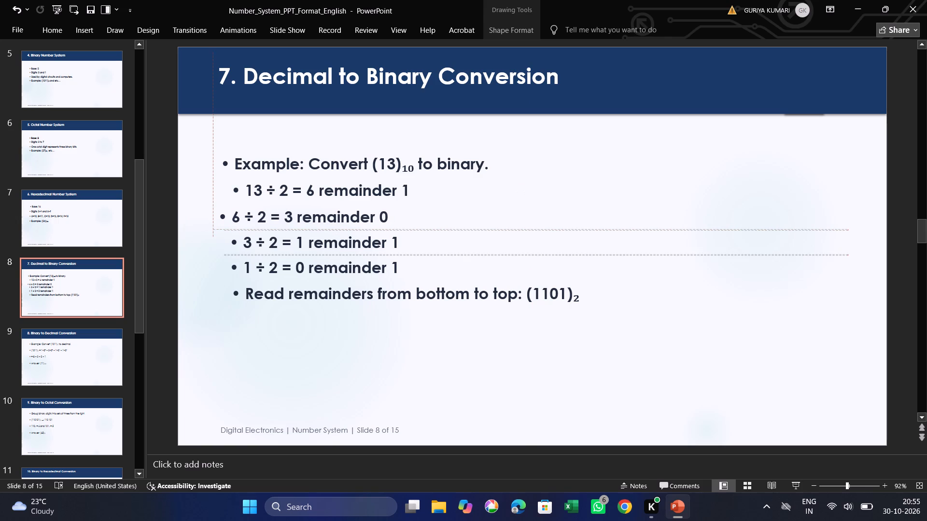
{"action": "left_click_drag", "start_coordinate": [528, 202], "coordinate": [533, 204]}
{"action": "left_click_drag", "start_coordinate": [509, 198], "coordinate": [500, 197]}
Left-align the "3 ÷ 2", "1 ÷ 2" and "Read remainders from bottom to top" bullets with the Example bullet, keeping the line spacing.
{"action": "left_click_drag", "start_coordinate": [516, 236], "coordinate": [507, 239]}
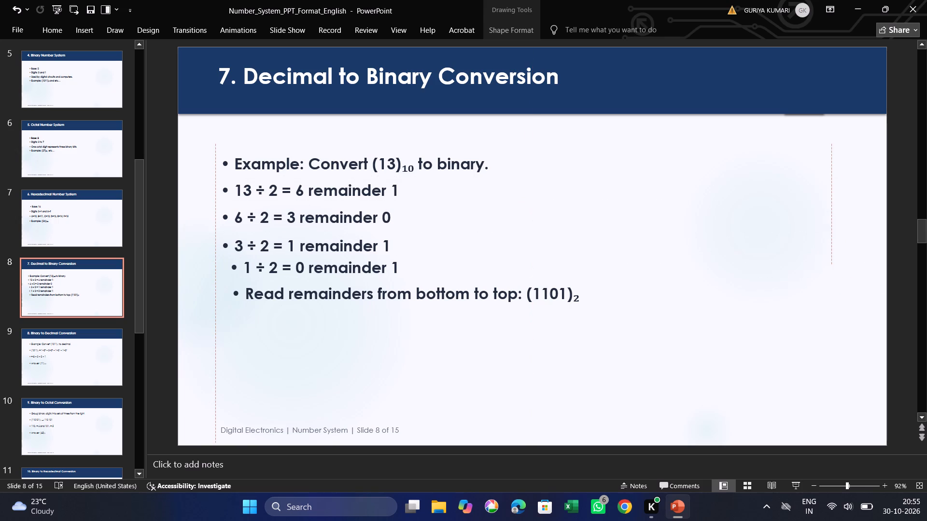
{"action": "left_click_drag", "start_coordinate": [507, 239], "coordinate": [506, 237]}
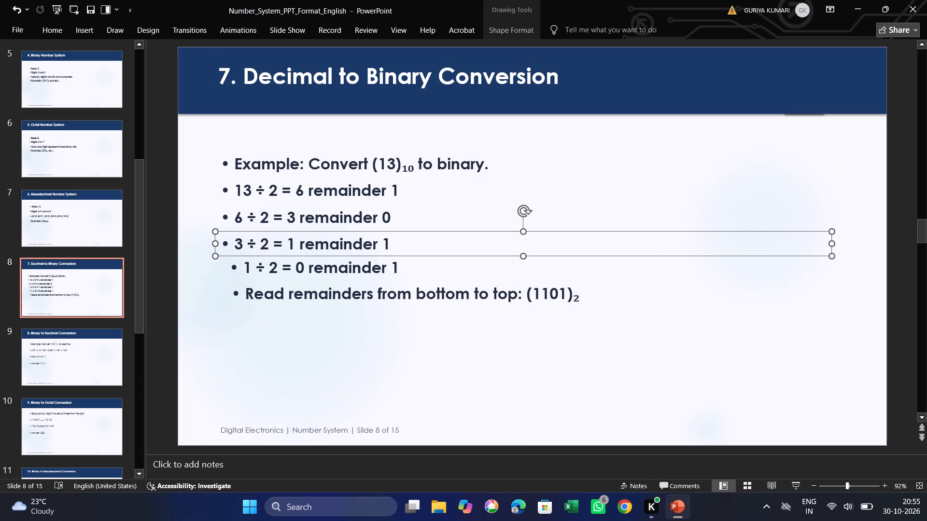
{"action": "left_click_drag", "start_coordinate": [534, 268], "coordinate": [529, 268]}
{"action": "left_click_drag", "start_coordinate": [649, 299], "coordinate": [632, 302]}
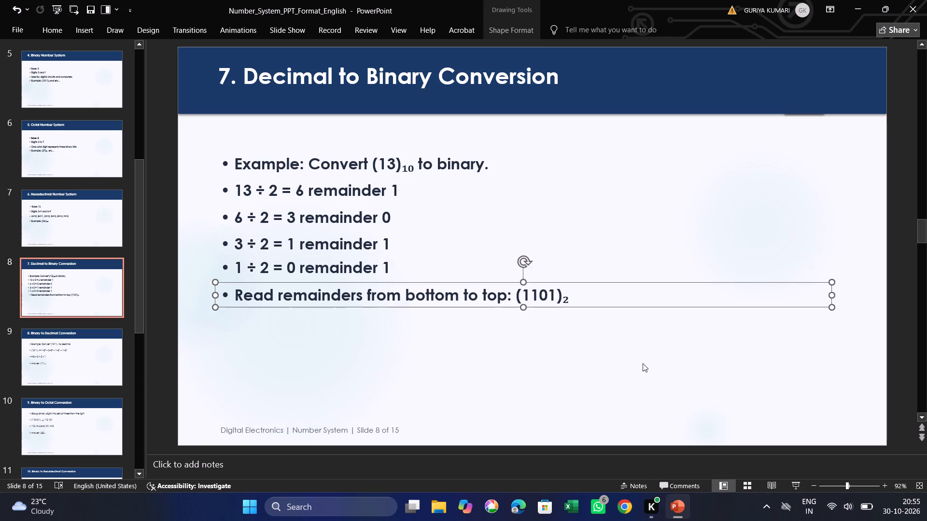
{"action": "left_click", "coordinate": [643, 363]}
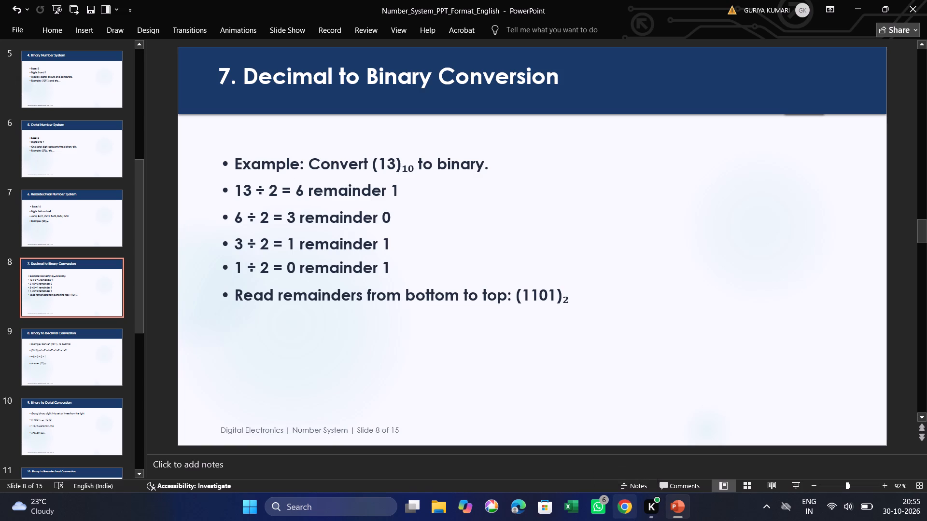
On the "8. Binary to Decimal Conversion" slide, bold the Example bullet and the "(1011)₂ = 1×2³ + …" bullet.
{"action": "left_click", "coordinate": [102, 356]}
{"action": "left_click", "coordinate": [267, 88]}
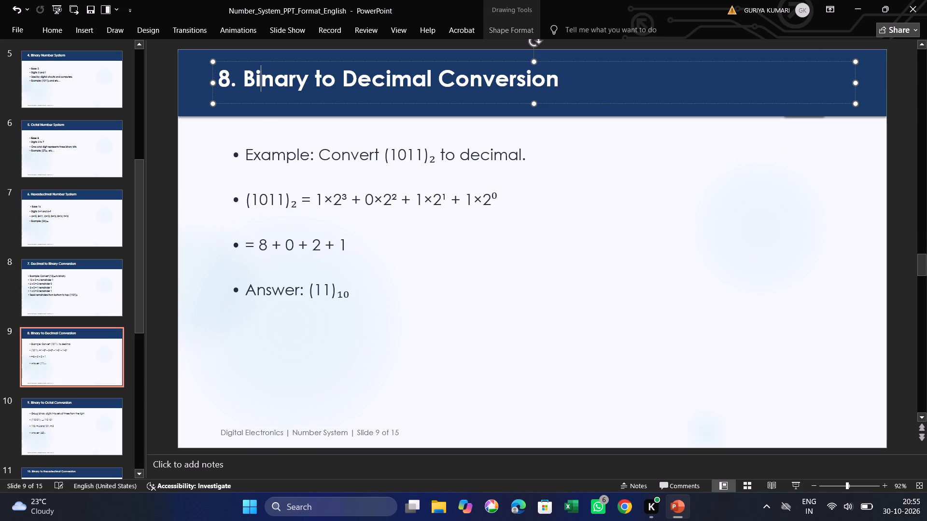
{"action": "left_click", "coordinate": [225, 151]}
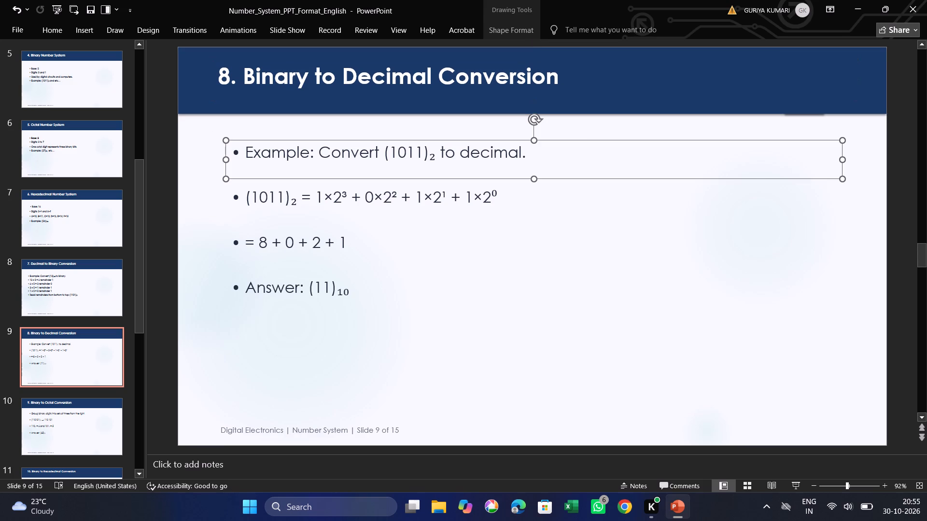
{"action": "left_click_drag", "start_coordinate": [232, 149], "coordinate": [580, 145]}
{"action": "right_click", "coordinate": [462, 148]}
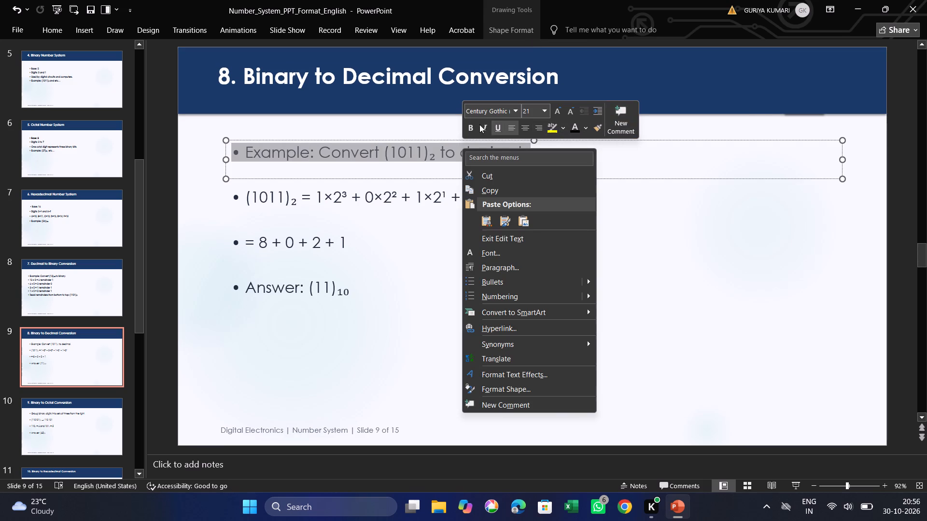
{"action": "left_click", "coordinate": [472, 124]}
{"action": "left_click_drag", "start_coordinate": [231, 192], "coordinate": [238, 195]}
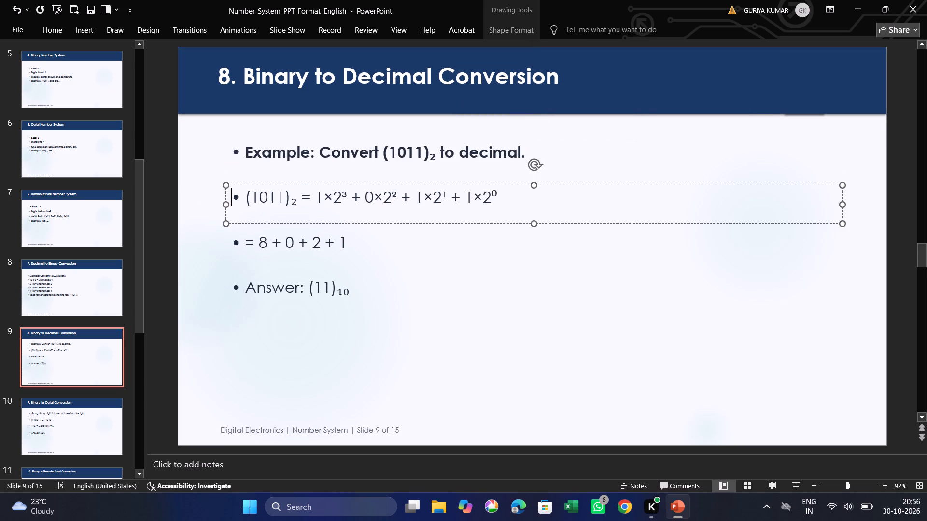
{"action": "left_click_drag", "start_coordinate": [238, 195], "coordinate": [521, 204]}
{"action": "right_click", "coordinate": [475, 192]}
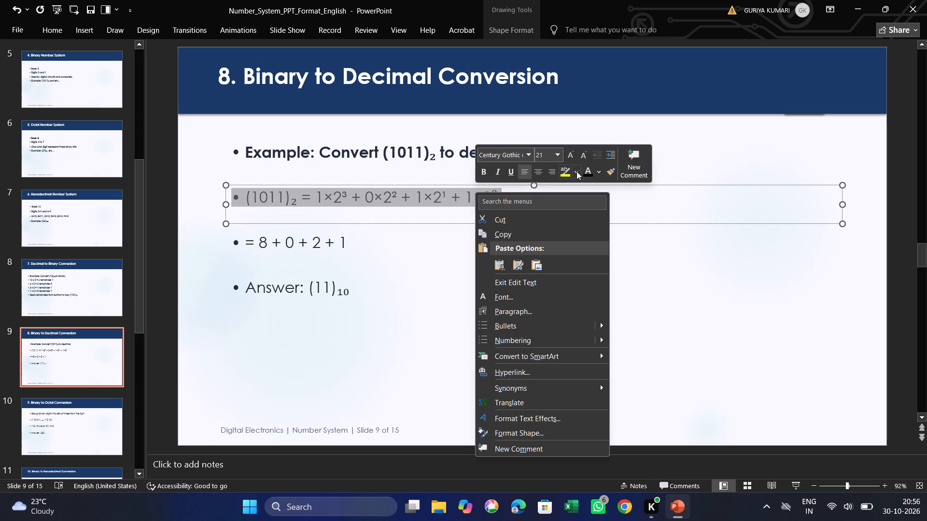
{"action": "left_click", "coordinate": [486, 166]}
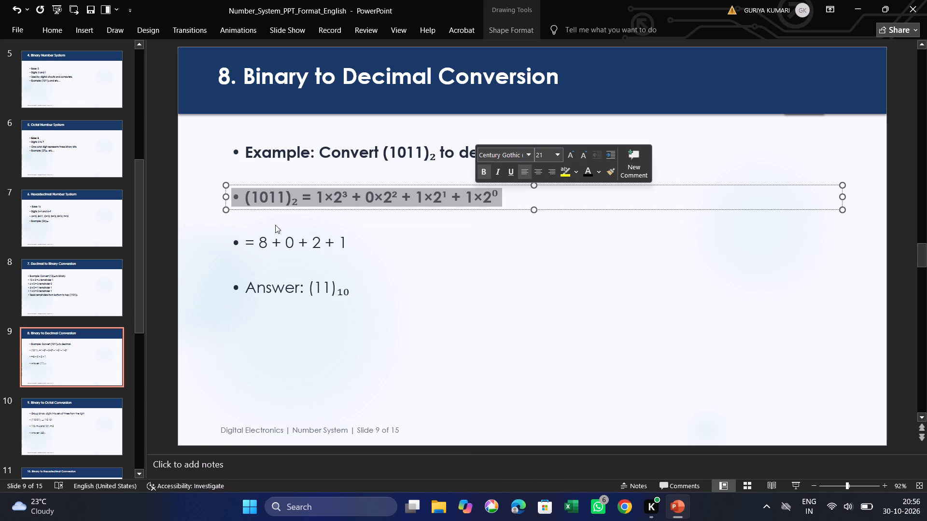
Bold the "= 8 + 0 + 2 + 1" bullet and the "Answer: (11)₁₀" bullet.
{"action": "left_click_drag", "start_coordinate": [233, 241], "coordinate": [388, 254]}
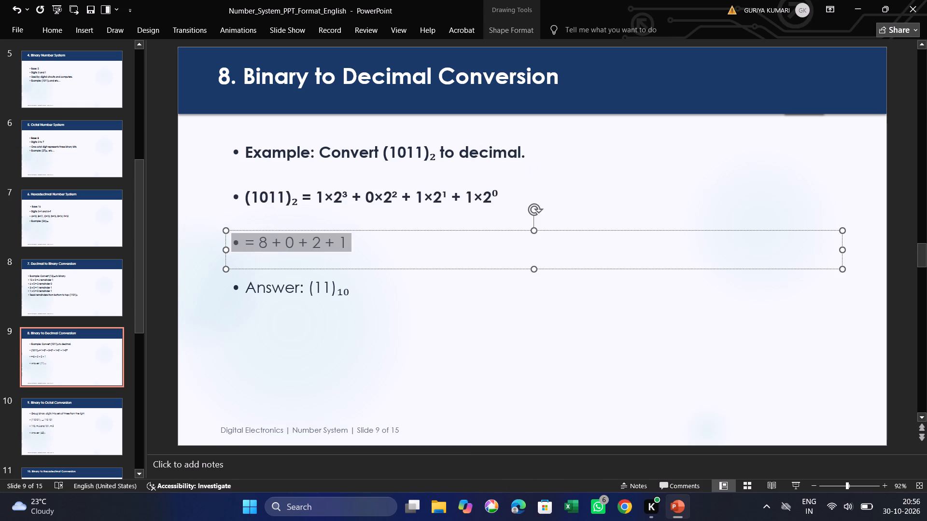
{"action": "left_click_drag", "start_coordinate": [388, 254], "coordinate": [390, 253]}
{"action": "right_click", "coordinate": [272, 243]}
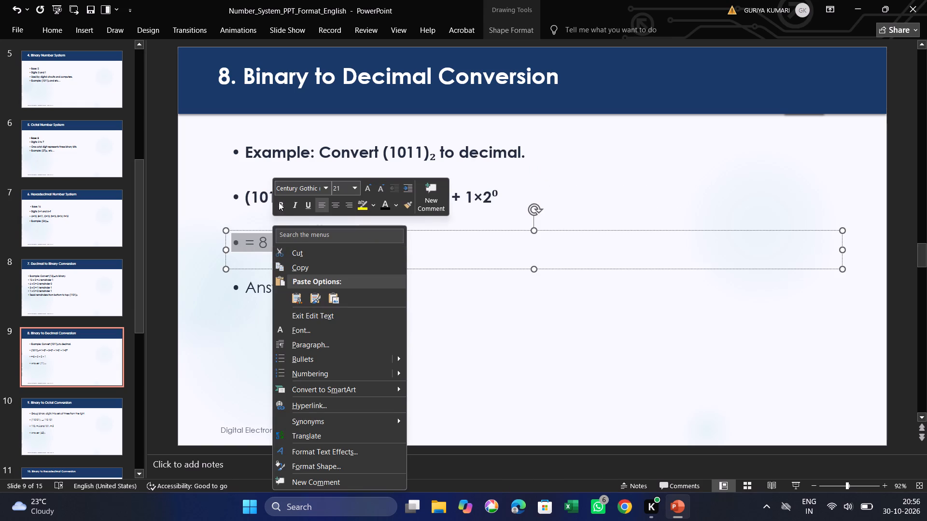
{"action": "left_click", "coordinate": [279, 202]}
{"action": "left_click_drag", "start_coordinate": [236, 287], "coordinate": [356, 301]}
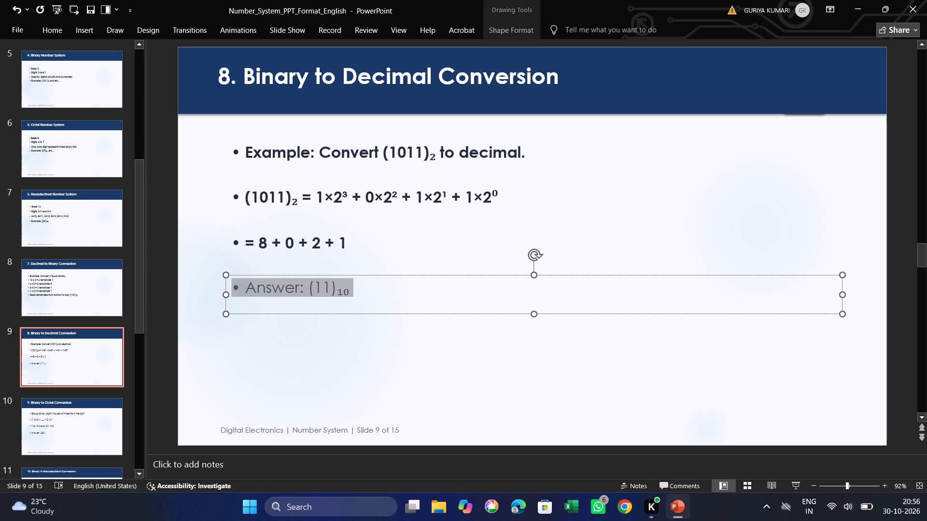
{"action": "left_click_drag", "start_coordinate": [356, 301], "coordinate": [370, 302]}
{"action": "right_click", "coordinate": [307, 285]}
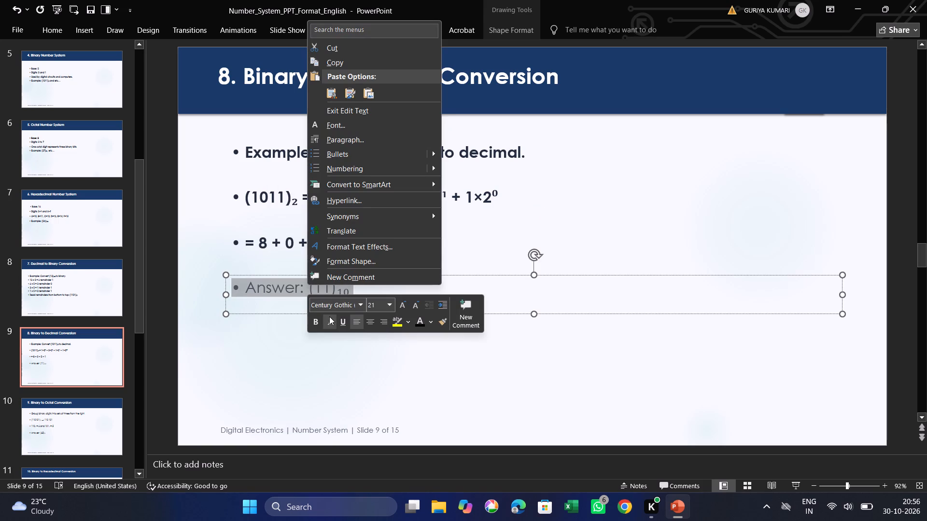
{"action": "left_click", "coordinate": [313, 319]}
{"action": "left_click", "coordinate": [226, 353]}
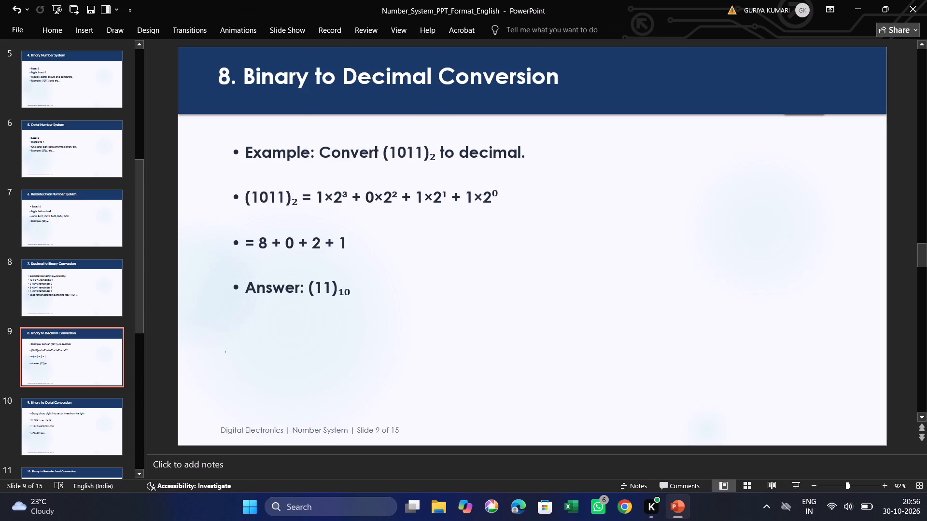
Bring the "Answer: (11)₁₀" bullet up and the "(1011)₂ = …" bullet down close around the "= 8 + 0 + 2 + 1" bullet.
{"action": "left_click_drag", "start_coordinate": [367, 290], "coordinate": [365, 285]}
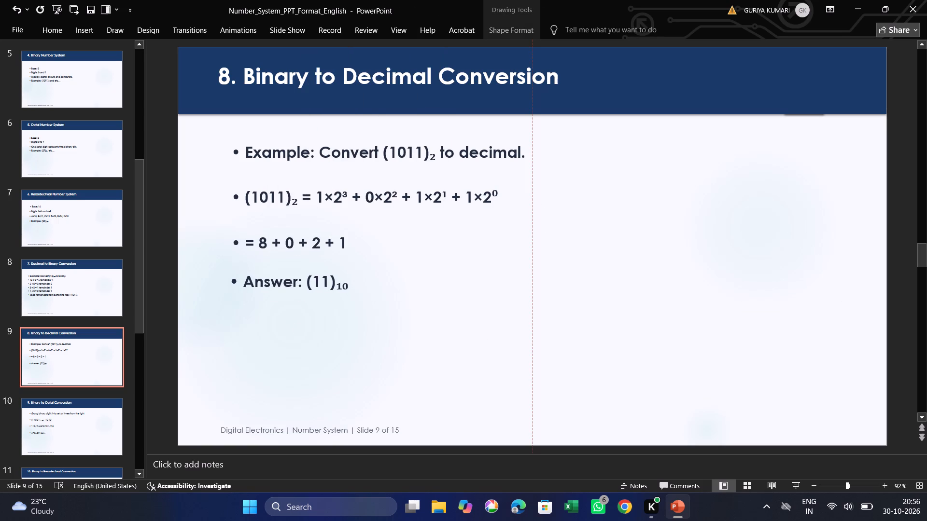
{"action": "left_click_drag", "start_coordinate": [365, 285], "coordinate": [367, 275]}
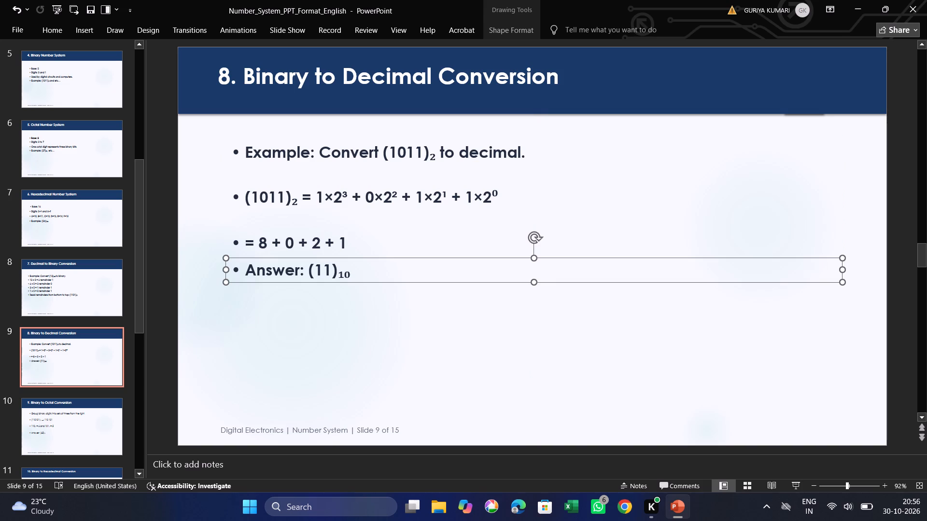
{"action": "left_click_drag", "start_coordinate": [527, 200], "coordinate": [529, 221]}
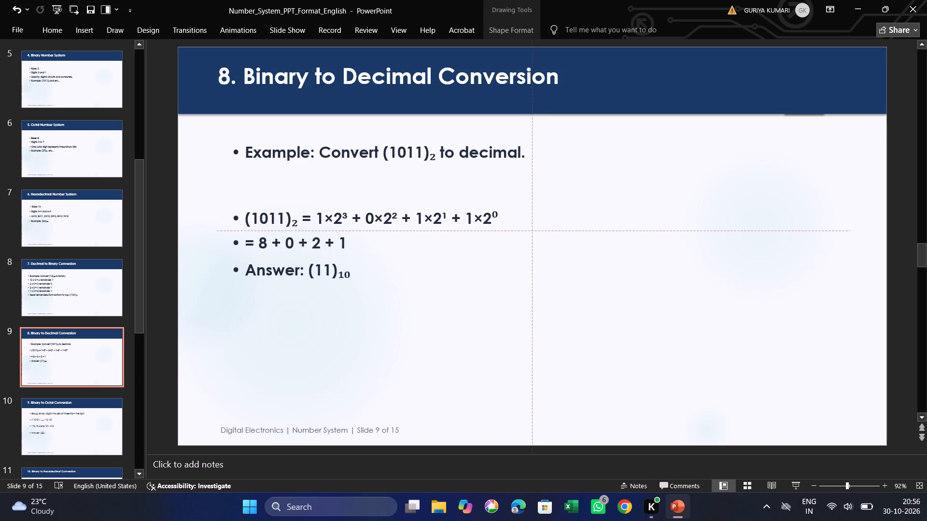
{"action": "left_click_drag", "start_coordinate": [529, 221], "coordinate": [527, 219]}
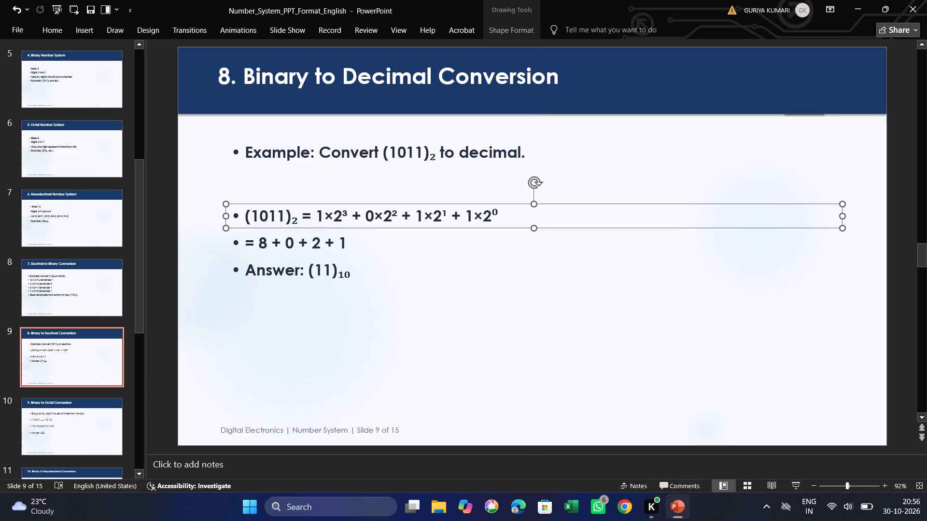
Move the "Example: Convert (1011)₂ to decimal." bullet down close above the "(1011)₂ = …" bullet, left-aligned and evenly spaced.
{"action": "left_click_drag", "start_coordinate": [563, 157], "coordinate": [567, 192]}
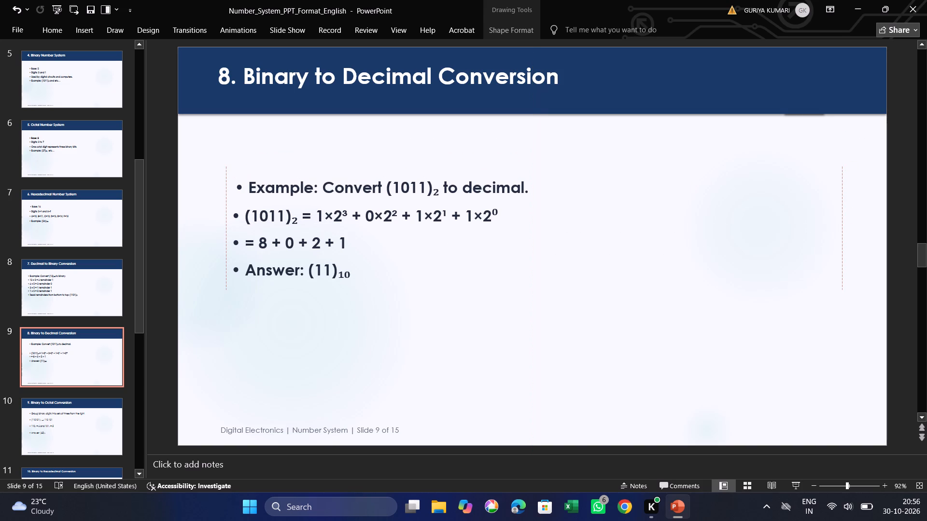
{"action": "left_click_drag", "start_coordinate": [567, 192], "coordinate": [564, 190]}
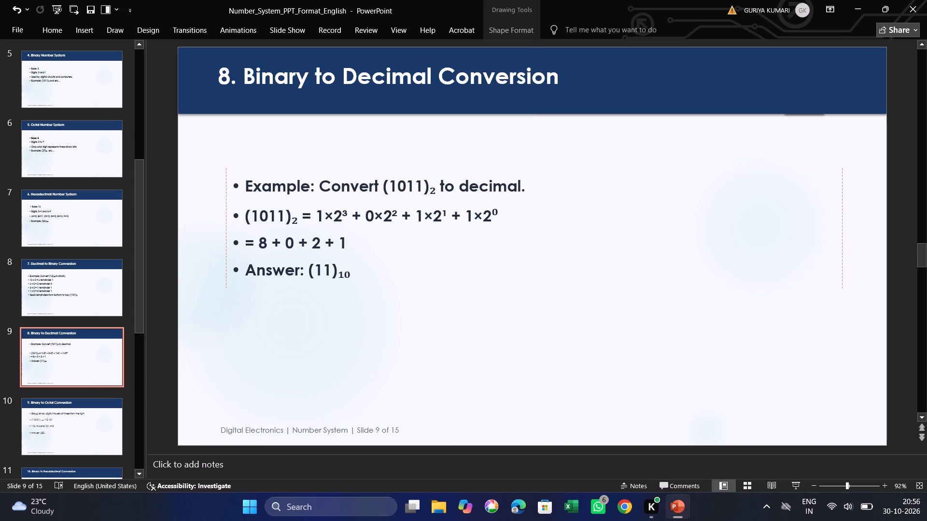
{"action": "left_click_drag", "start_coordinate": [564, 190], "coordinate": [566, 192]}
{"action": "left_click", "coordinate": [592, 224]}
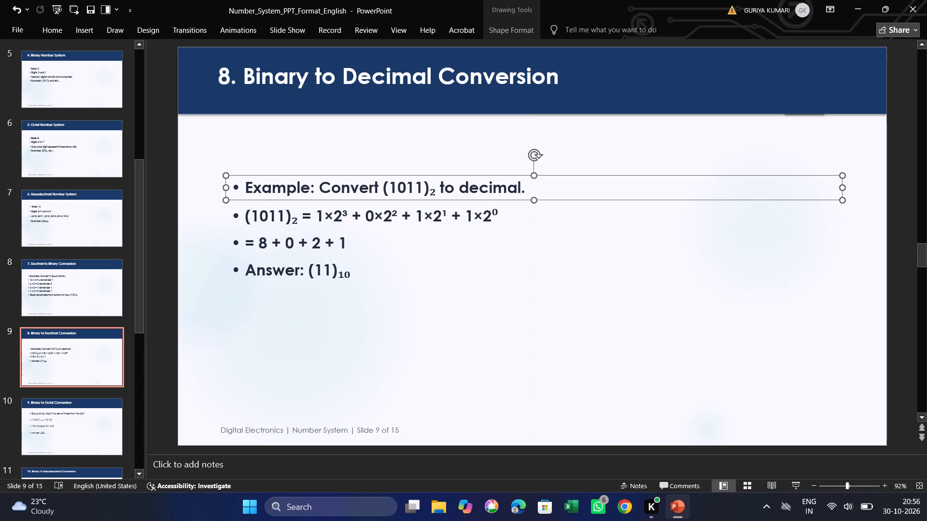
{"action": "left_click", "coordinate": [611, 303]}
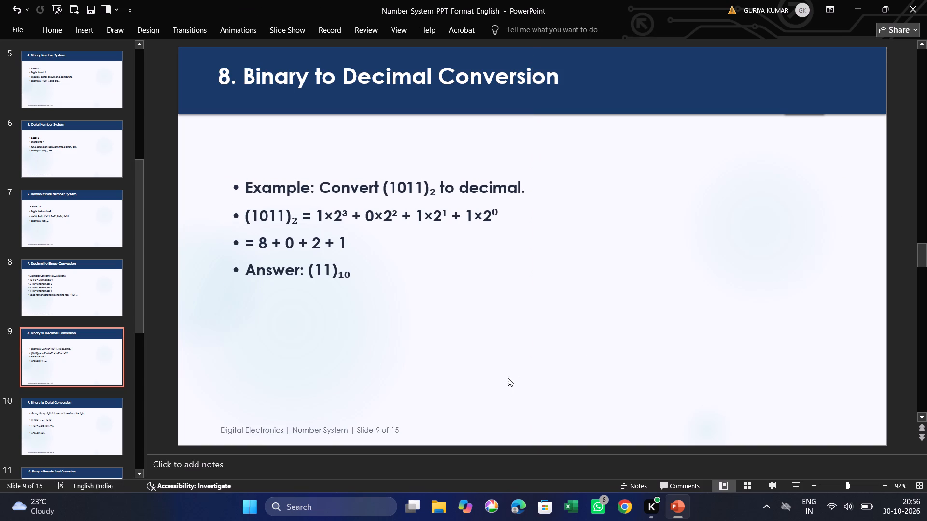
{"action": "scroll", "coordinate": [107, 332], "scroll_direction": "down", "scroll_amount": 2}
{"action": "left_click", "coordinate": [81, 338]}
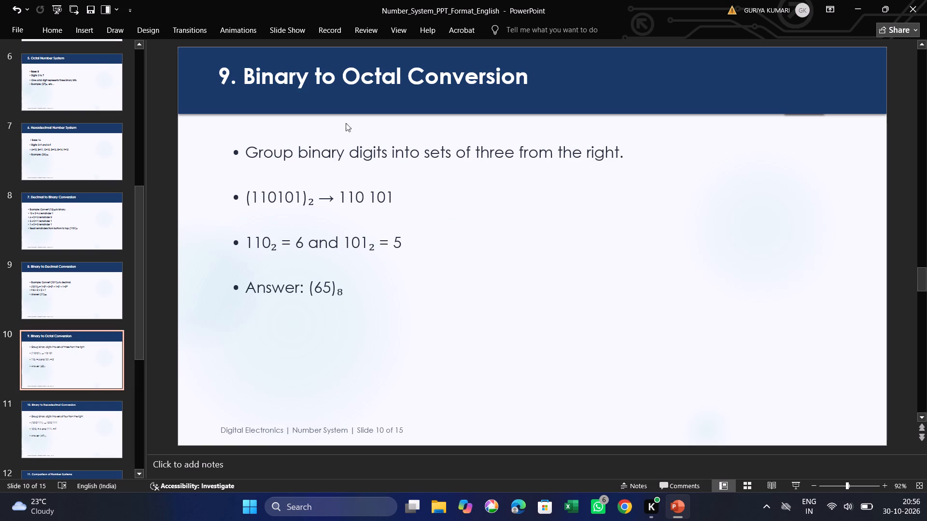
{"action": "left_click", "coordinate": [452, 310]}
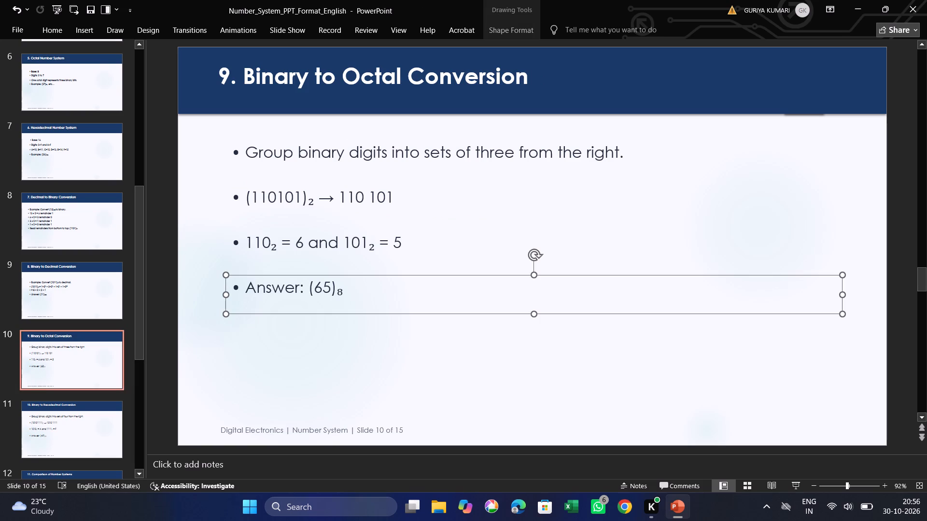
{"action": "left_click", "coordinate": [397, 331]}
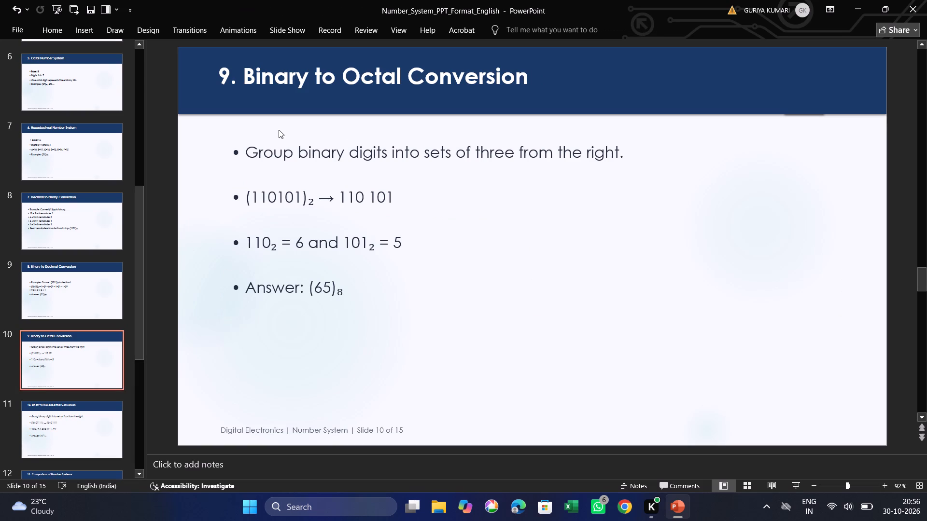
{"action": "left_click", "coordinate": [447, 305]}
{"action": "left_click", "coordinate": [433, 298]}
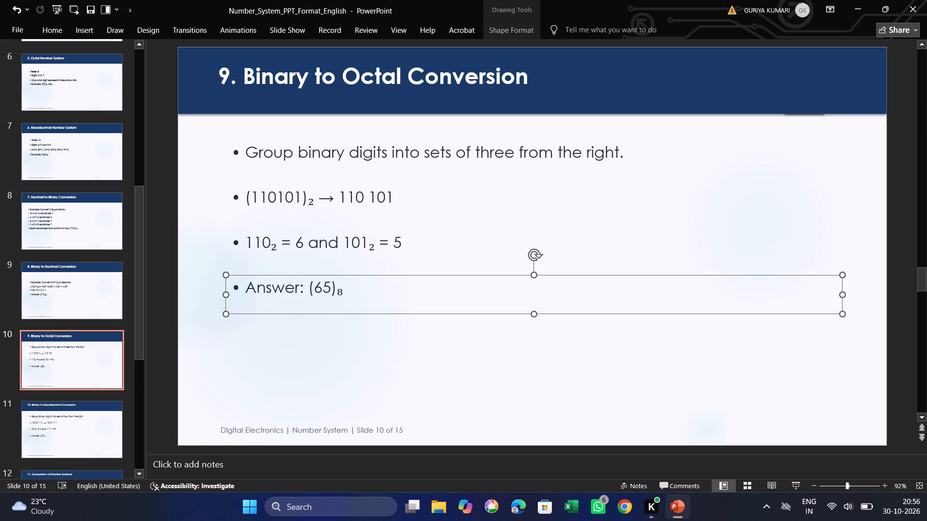
On the "8. Binary to Decimal Conversion" slide, append ", etc..." to the end of the "Answer: (11)₁₀" bullet.
{"action": "left_click", "coordinate": [112, 294]}
{"action": "left_click", "coordinate": [370, 267]}
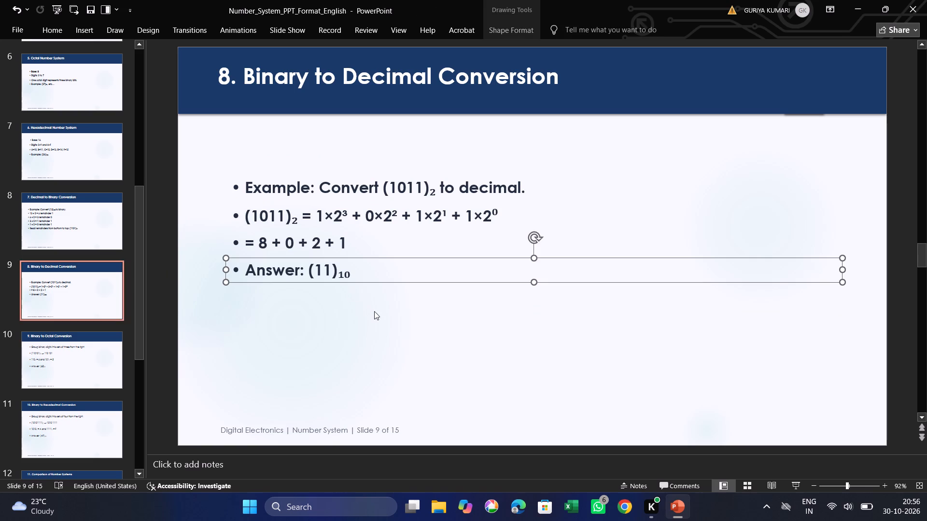
{"action": "key", "text": "space"}
{"action": "type", "text": "bj"}
{"action": "key", "text": "space"}
{"action": "key", "text": "BackSpace"}
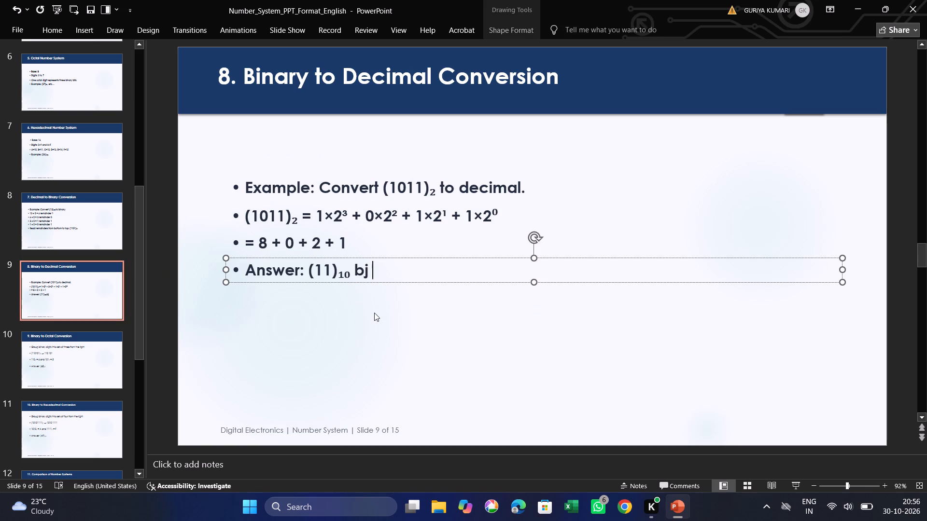
{"action": "key", "text": "BackSpace"}
{"action": "key", "text": "BackSpace"}
{"action": "key", "text": "BackSpace"}
{"action": "key", "text": "space"}
{"action": "key", "text": "BackSpace"}
{"action": "type", "text": ","}
{"action": "key", "text": "space"}
{"action": "type", "text": "ct"}
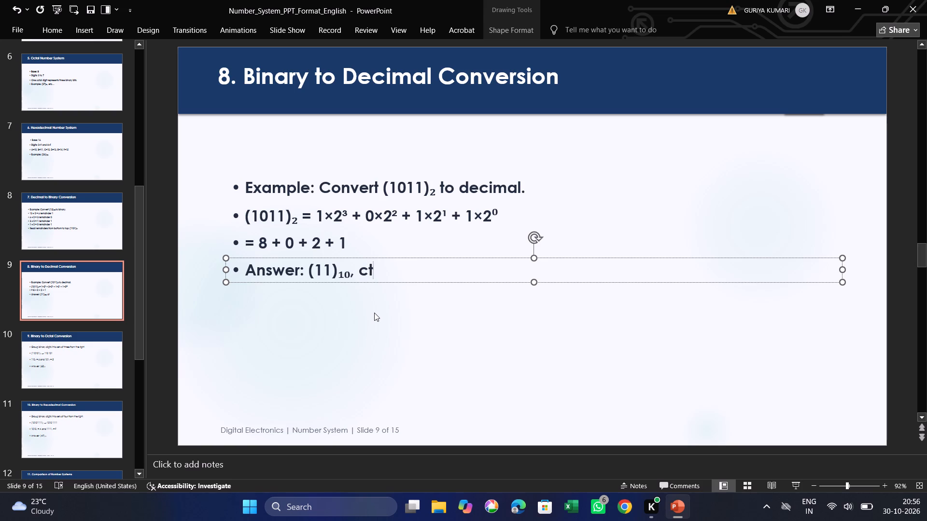
{"action": "key", "text": "BackSpace"}
{"action": "key", "text": "BackSpace"}
{"action": "type", "text": "etc"}
{"action": "key", "text": "space"}
{"action": "key", "text": "BackSpace"}
{"action": "type", "text": "..."}
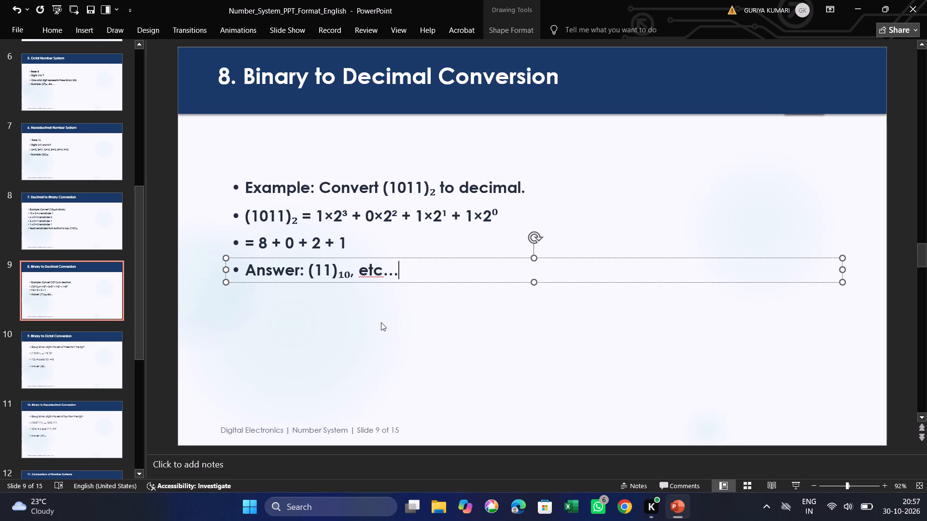
{"action": "left_click", "coordinate": [381, 322]}
On the "6. Hexadecimal Number System" slide, append ", etc..." to the end of the "Example: (2A)₁₆" bullet.
{"action": "left_click", "coordinate": [41, 208]}
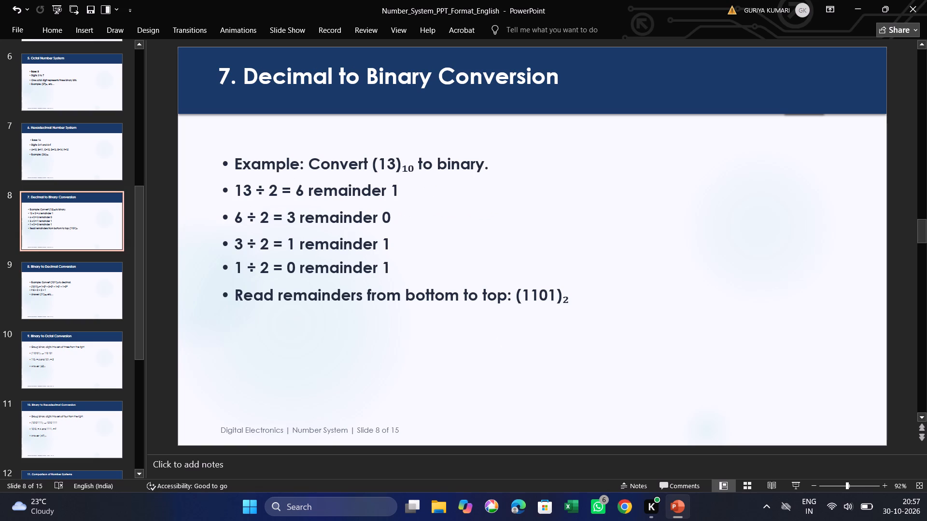
{"action": "left_click", "coordinate": [585, 293]}
{"action": "left_click", "coordinate": [85, 156]}
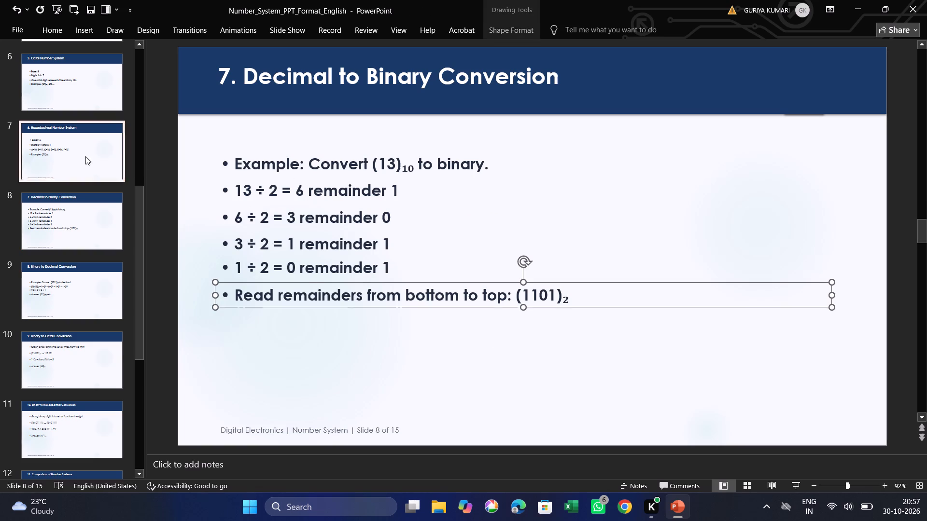
{"action": "left_click", "coordinate": [400, 268]}
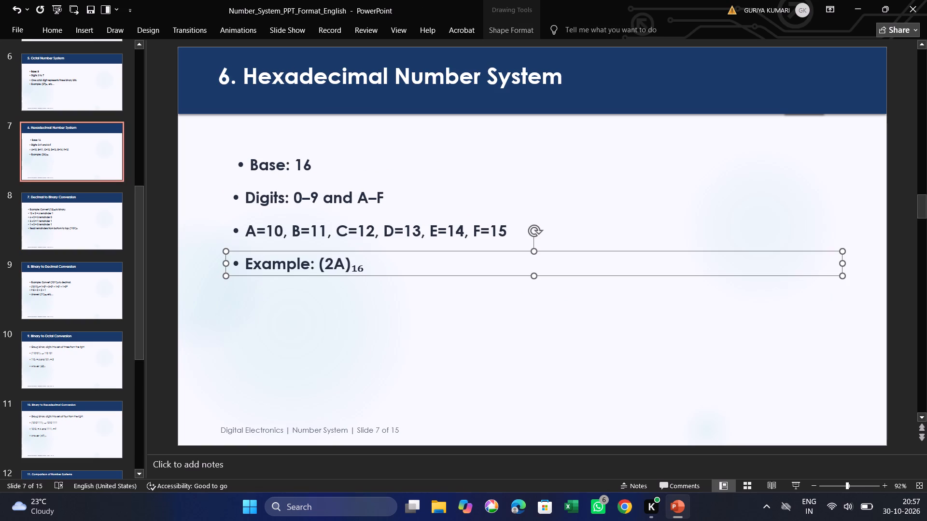
{"action": "left_click", "coordinate": [399, 268]}
{"action": "type", "text": ","}
{"action": "key", "text": "space"}
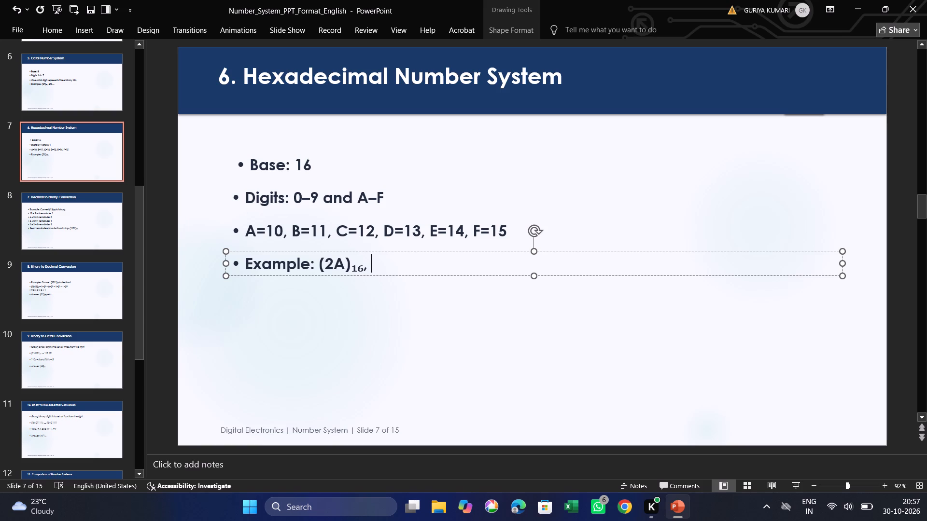
{"action": "type", "text": "ec"}
{"action": "key", "text": "BackSpace"}
{"action": "type", "text": "rc"}
{"action": "key", "text": "BackSpace"}
{"action": "key", "text": "BackSpace"}
{"action": "key", "text": "v"}
{"action": "key", "text": "BackSpace"}
{"action": "type", "text": "tc"}
{"action": "key", "text": "space"}
{"action": "key", "text": "BackSpace"}
{"action": "type", "text": ".."}
{"action": "key", "text": "period"}
{"action": "left_click", "coordinate": [355, 348]}
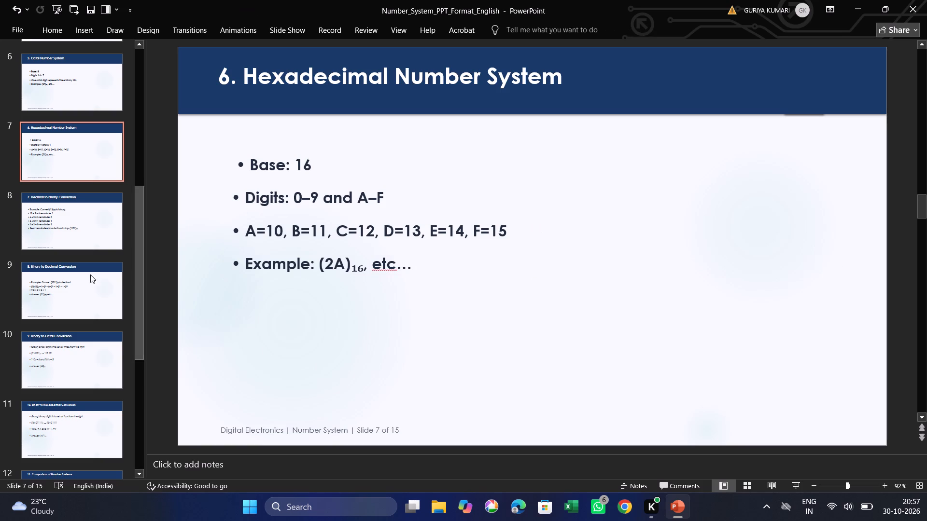
On the "9. Binary to Octal Conversion" slide, bold the "Group binary digits into sets of three…" bullet and the "(110101)₂ → 110 101" bullet.
{"action": "left_click", "coordinate": [100, 78]}
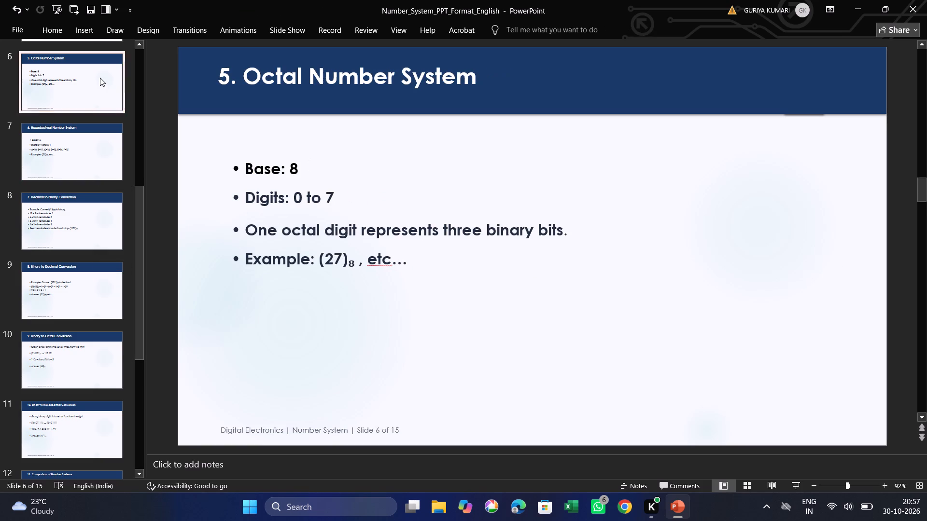
{"action": "left_click", "coordinate": [63, 156]}
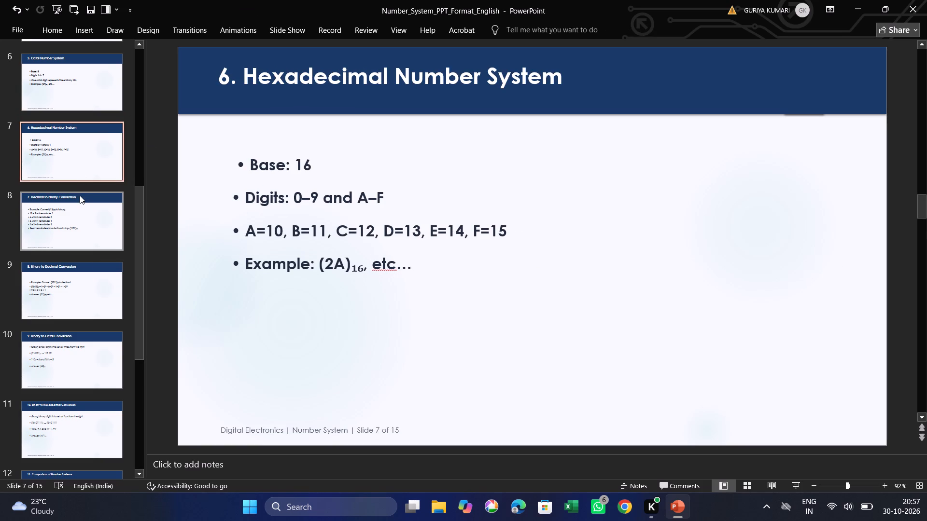
{"action": "left_click", "coordinate": [82, 213]}
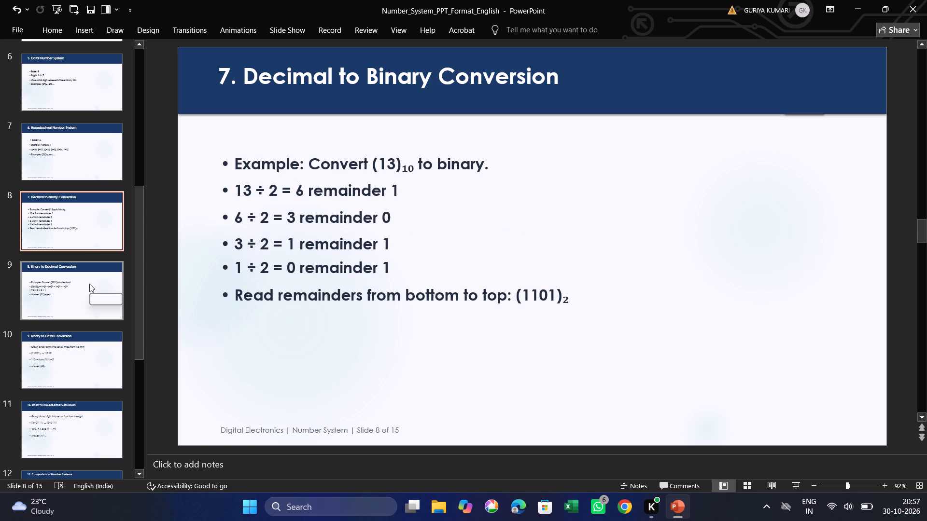
{"action": "left_click", "coordinate": [89, 284]}
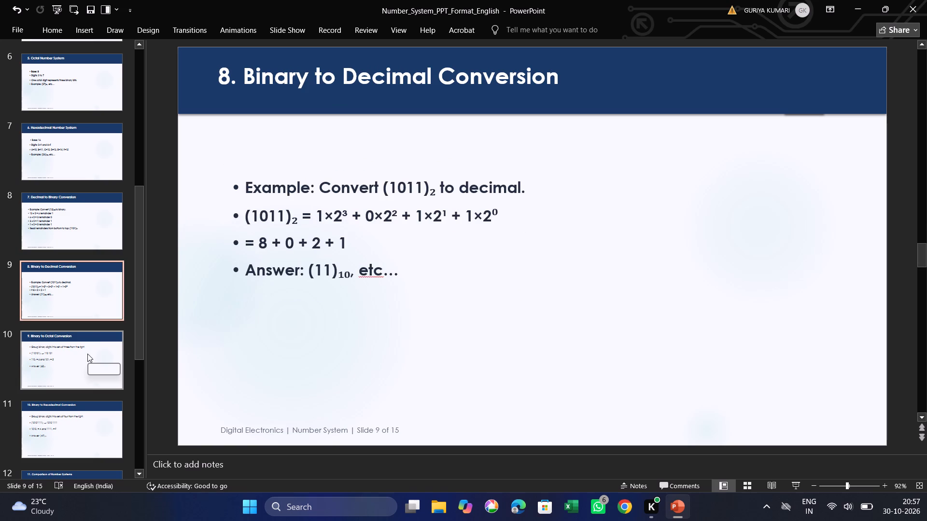
{"action": "left_click", "coordinate": [87, 354]}
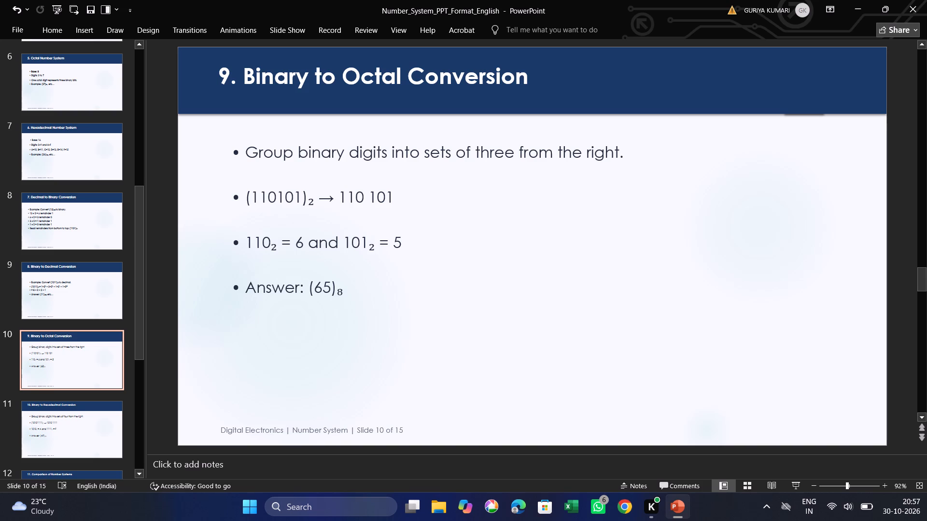
{"action": "left_click", "coordinate": [231, 152]}
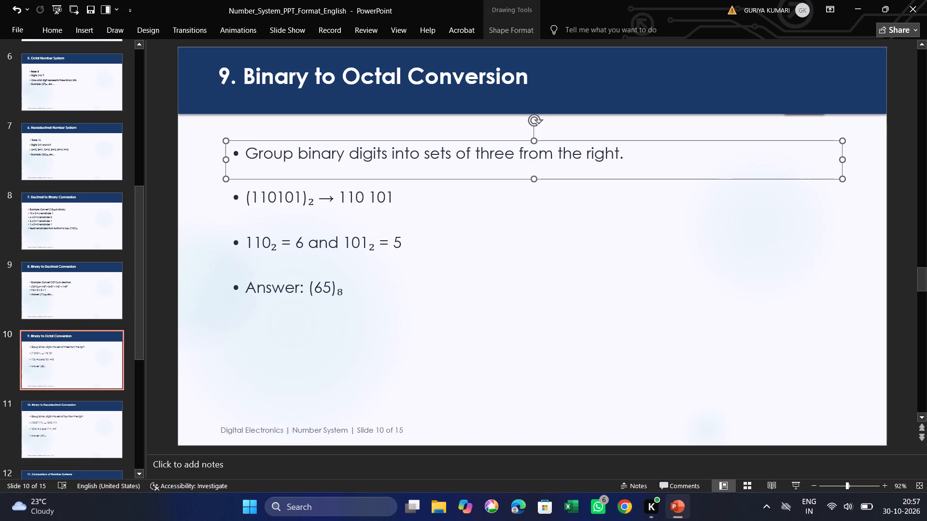
{"action": "left_click_drag", "start_coordinate": [234, 153], "coordinate": [668, 145]}
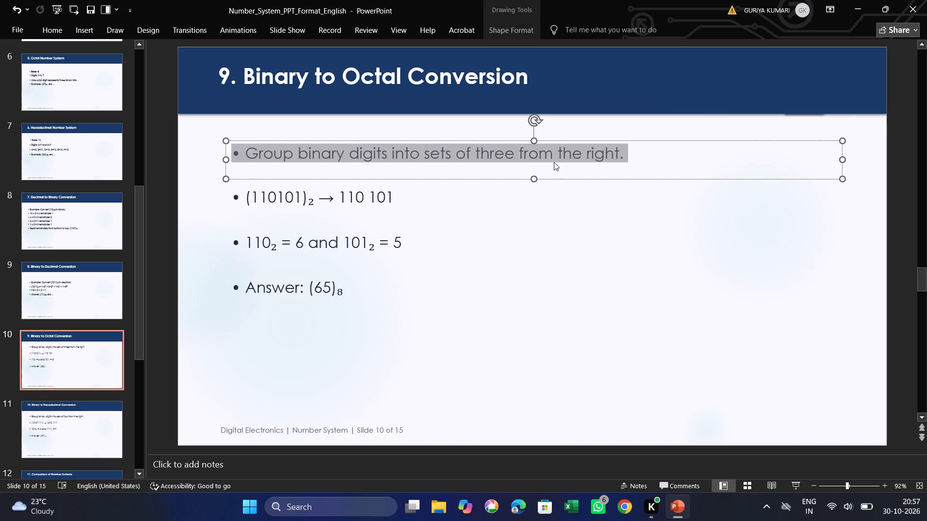
{"action": "right_click", "coordinate": [550, 154]}
{"action": "left_click", "coordinate": [556, 131]}
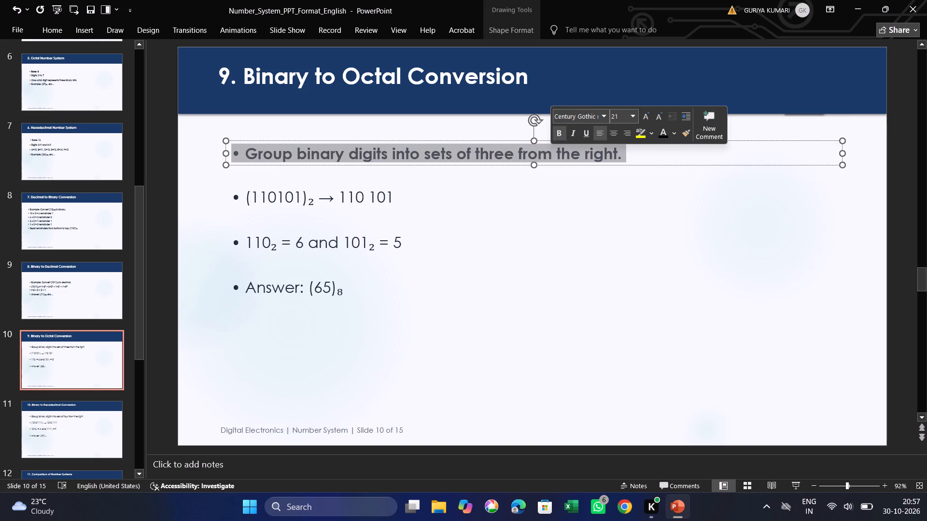
{"action": "left_click_drag", "start_coordinate": [236, 196], "coordinate": [323, 205]}
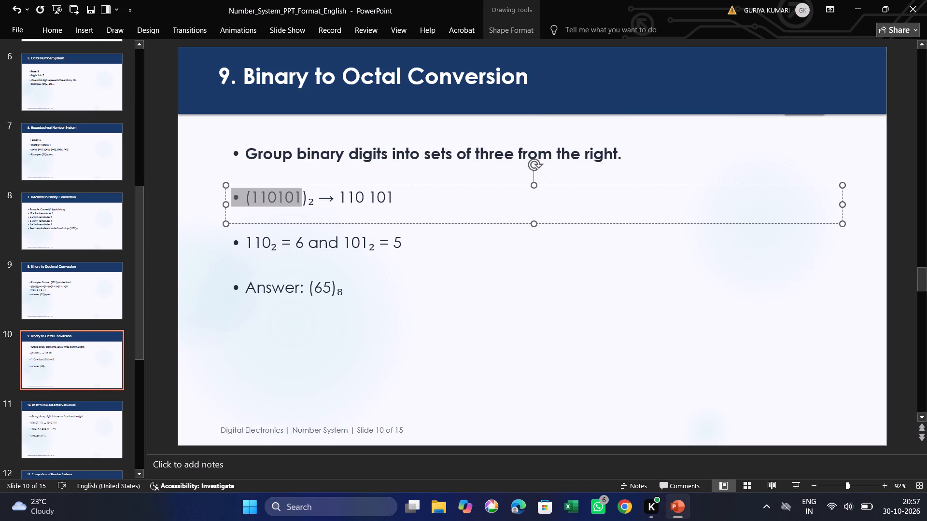
{"action": "left_click_drag", "start_coordinate": [323, 205], "coordinate": [459, 207]}
{"action": "right_click", "coordinate": [352, 196]}
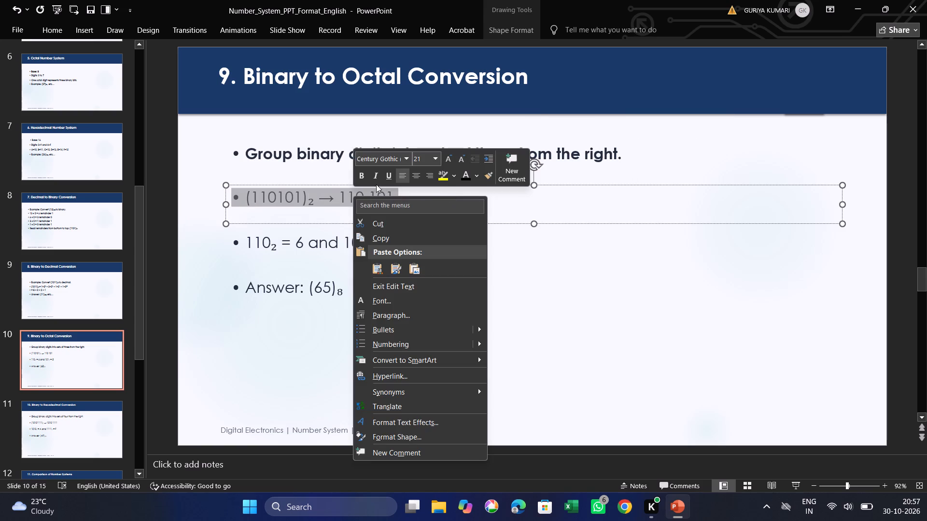
{"action": "left_click", "coordinate": [365, 176]}
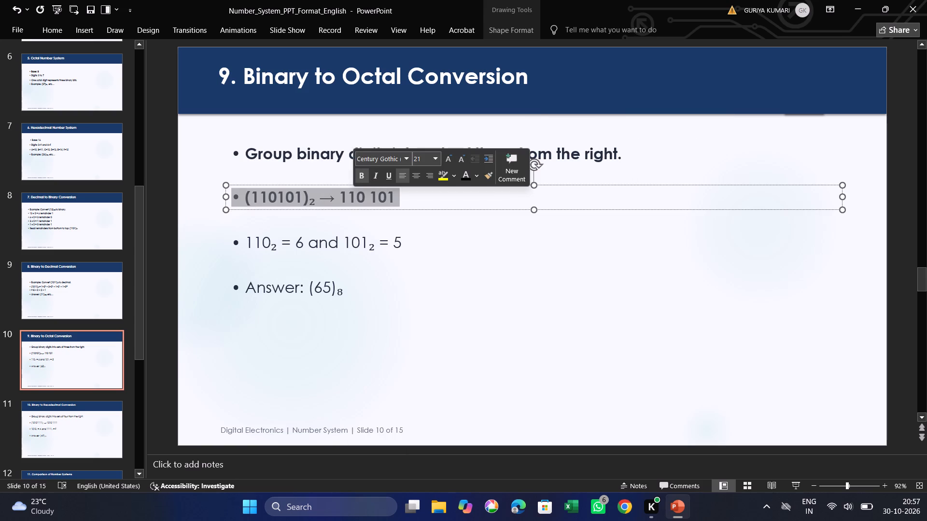
Bold the "110₂ = 6 and 101₂ = 5" bullet and the "Answer: (65)₈" bullet.
{"action": "left_click_drag", "start_coordinate": [235, 239], "coordinate": [429, 259]}
{"action": "right_click", "coordinate": [332, 239]}
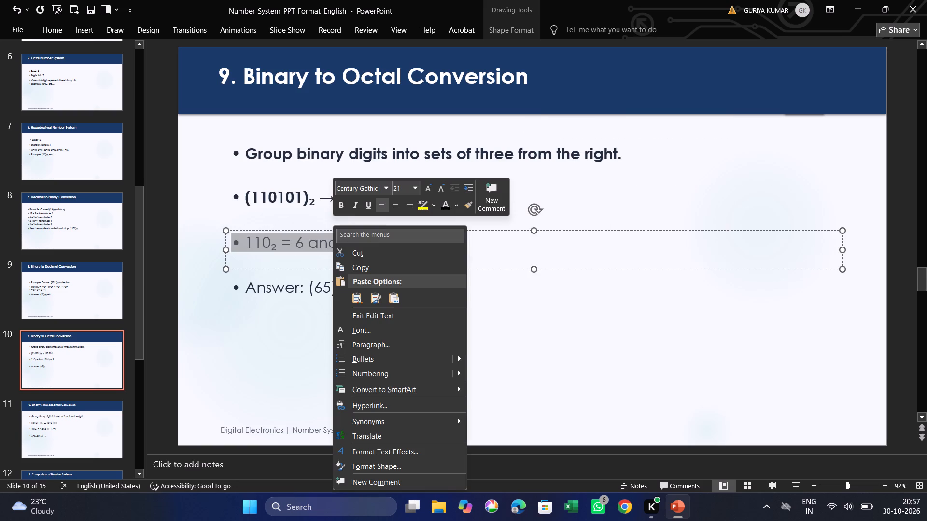
{"action": "left_click", "coordinate": [344, 205]}
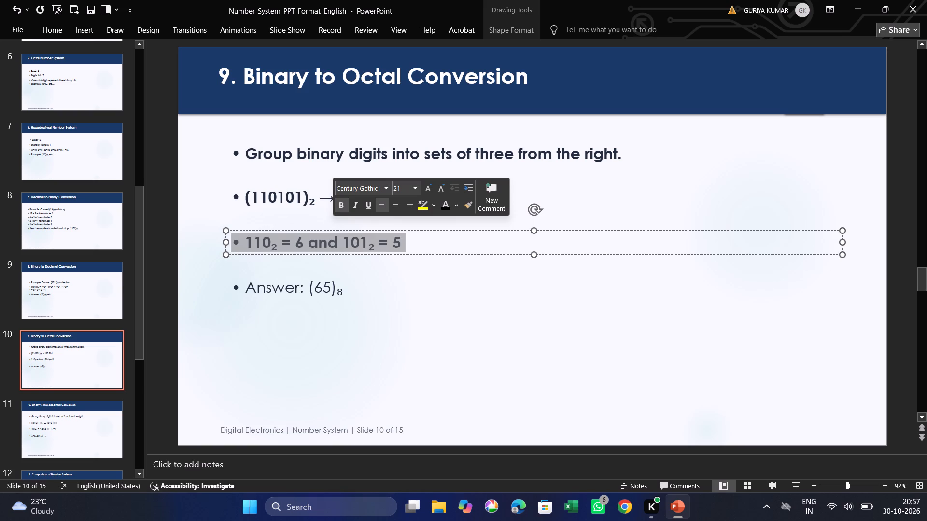
{"action": "left_click_drag", "start_coordinate": [233, 284], "coordinate": [365, 292]}
{"action": "right_click", "coordinate": [296, 282]}
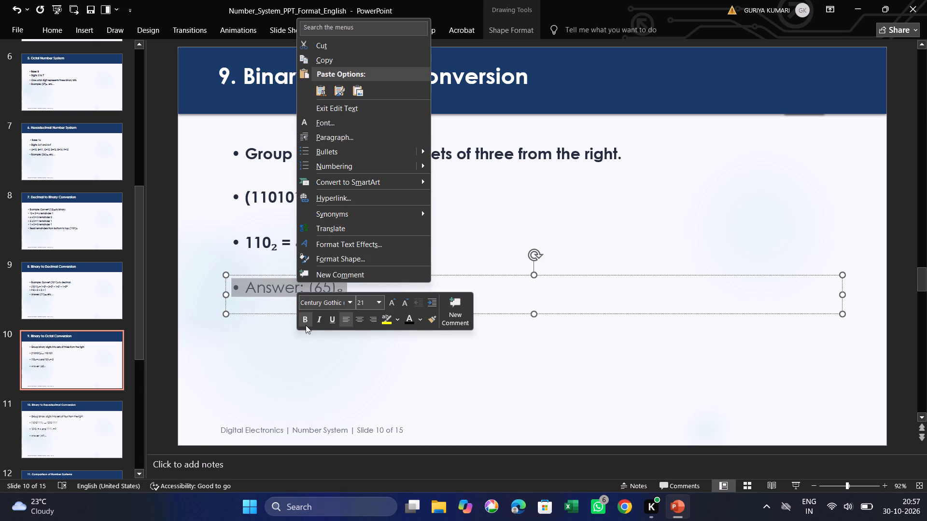
{"action": "left_click", "coordinate": [304, 324]}
{"action": "left_click", "coordinate": [295, 368]}
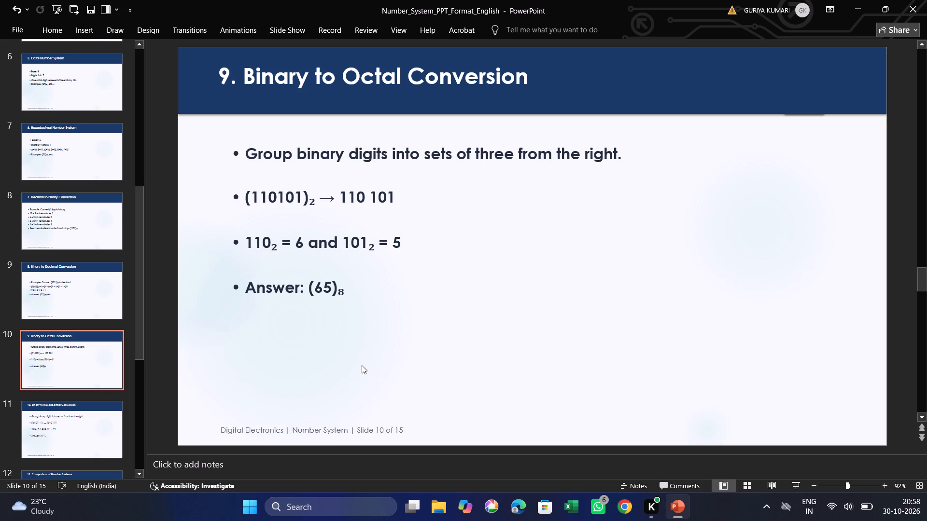
Move the "Answer: (65)₈" bullet up close below the "110₂ = 6 and 101₂ = 5" bullet, keeping it left-aligned.
{"action": "left_click_drag", "start_coordinate": [386, 289], "coordinate": [387, 279]}
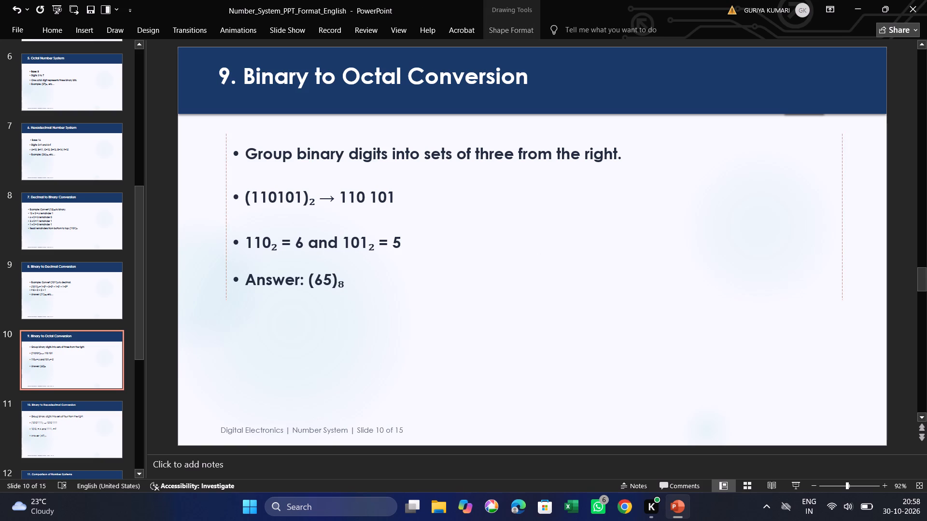
{"action": "left_click_drag", "start_coordinate": [387, 279], "coordinate": [385, 273]}
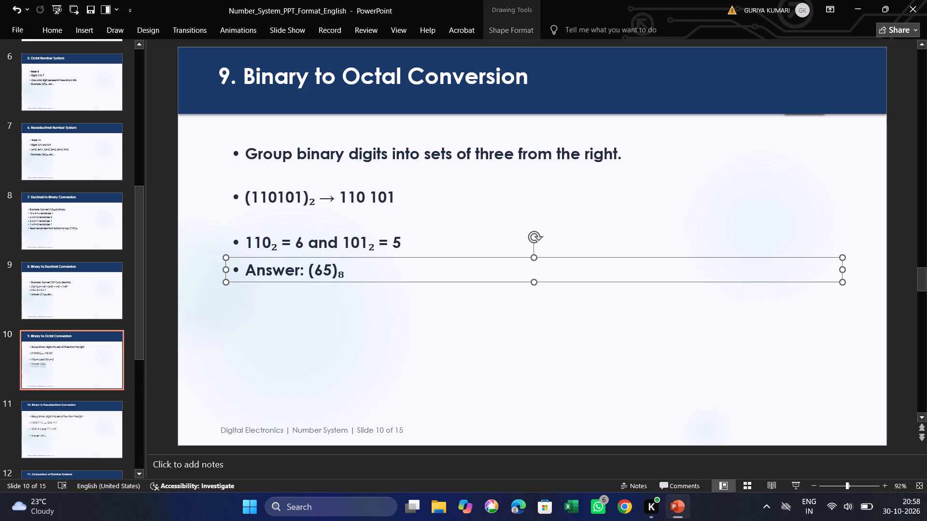
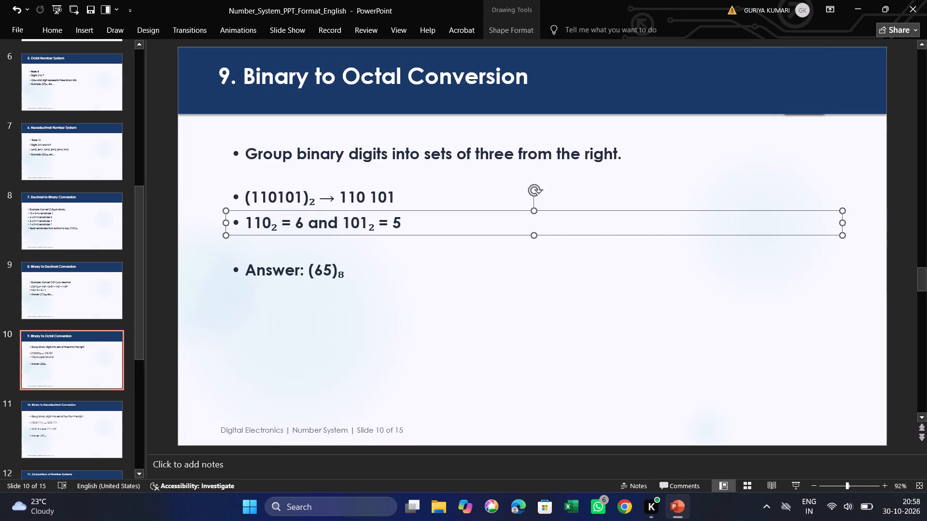
Move the "Group binary digits into sets of three…" bullet down close above the "(110101)₂ → 110 101" bullet, keeping it left-aligned.
{"action": "left_click_drag", "start_coordinate": [640, 153], "coordinate": [643, 167]}
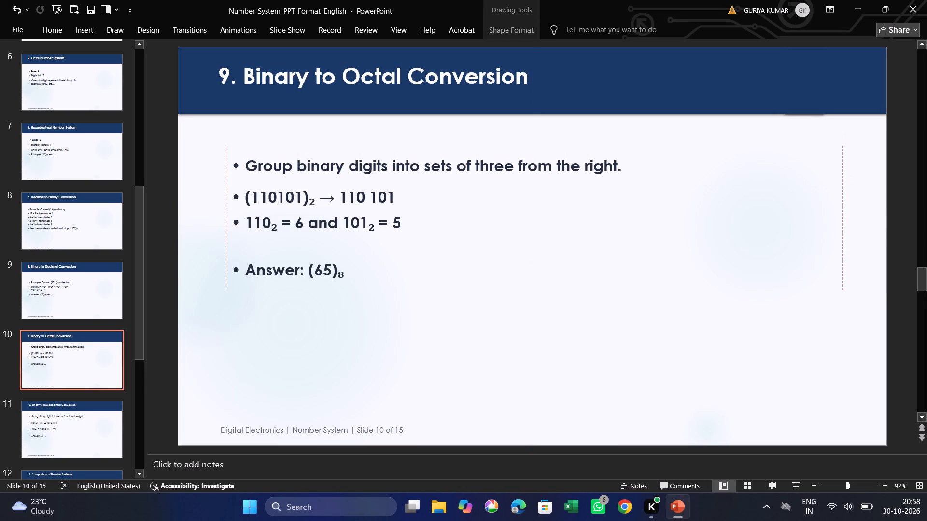
{"action": "left_click_drag", "start_coordinate": [643, 167], "coordinate": [643, 168]}
{"action": "left_click_drag", "start_coordinate": [643, 168], "coordinate": [642, 172]}
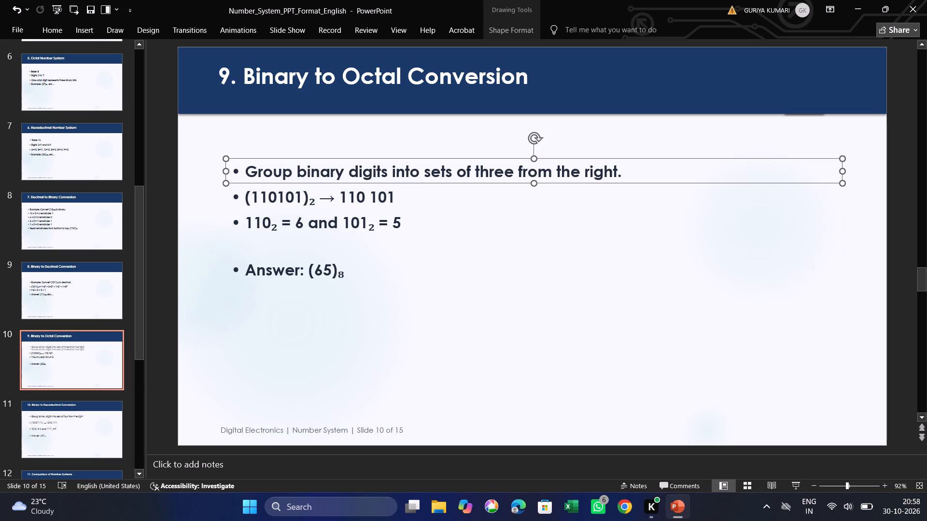
Move the "Answer: (65)₈" bullet up directly below the "110₂ = 6 and 101₂ = 5" bullet, evenly spaced and left-aligned.
{"action": "left_click", "coordinate": [641, 273]}
{"action": "left_click_drag", "start_coordinate": [585, 270], "coordinate": [588, 256]}
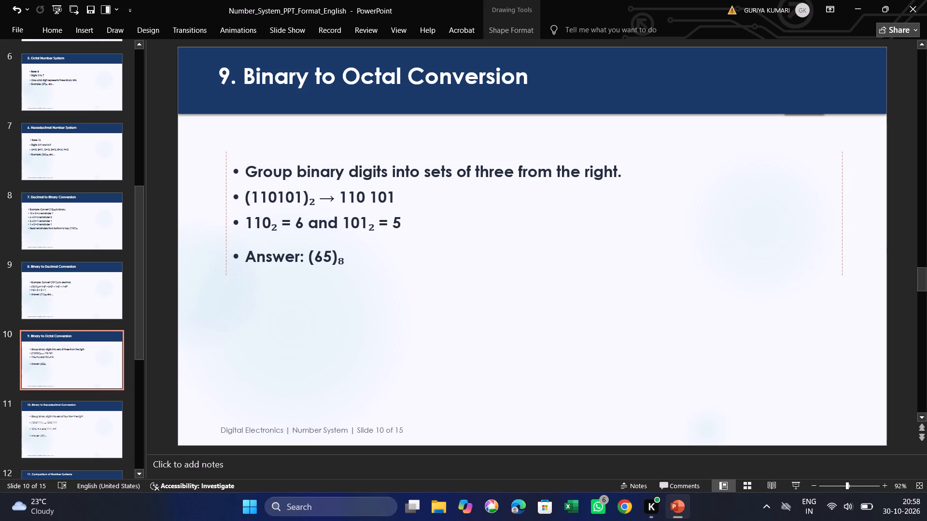
{"action": "left_click_drag", "start_coordinate": [588, 256], "coordinate": [590, 248]}
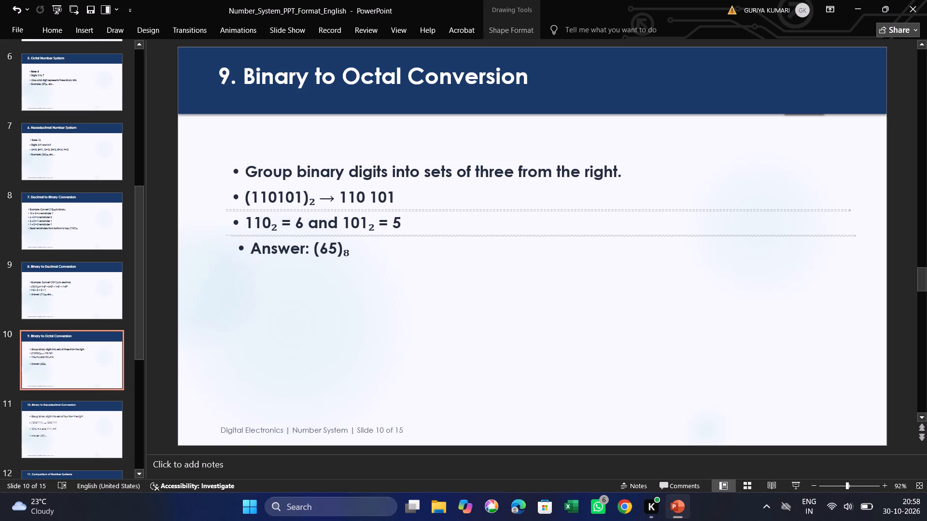
{"action": "left_click_drag", "start_coordinate": [590, 248], "coordinate": [587, 248]}
{"action": "left_click", "coordinate": [574, 334]}
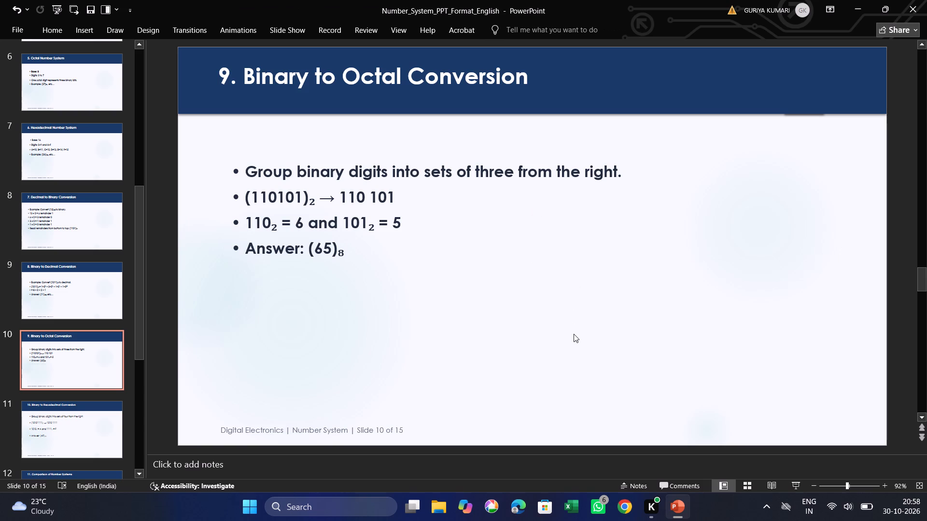
{"action": "left_click", "coordinate": [518, 342]}
Change the font colour of the "9. Binary to Octal Conversion" slide title to the darker green theme colour.
{"action": "left_click_drag", "start_coordinate": [219, 75], "coordinate": [557, 69]}
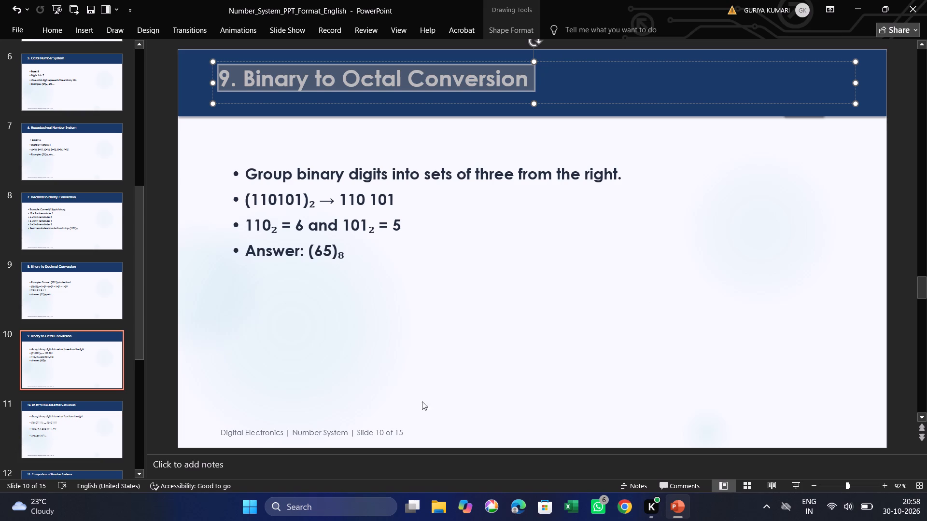
{"action": "right_click", "coordinate": [463, 80]}
{"action": "left_click", "coordinate": [576, 98]}
{"action": "left_click_drag", "start_coordinate": [220, 75], "coordinate": [395, 66]}
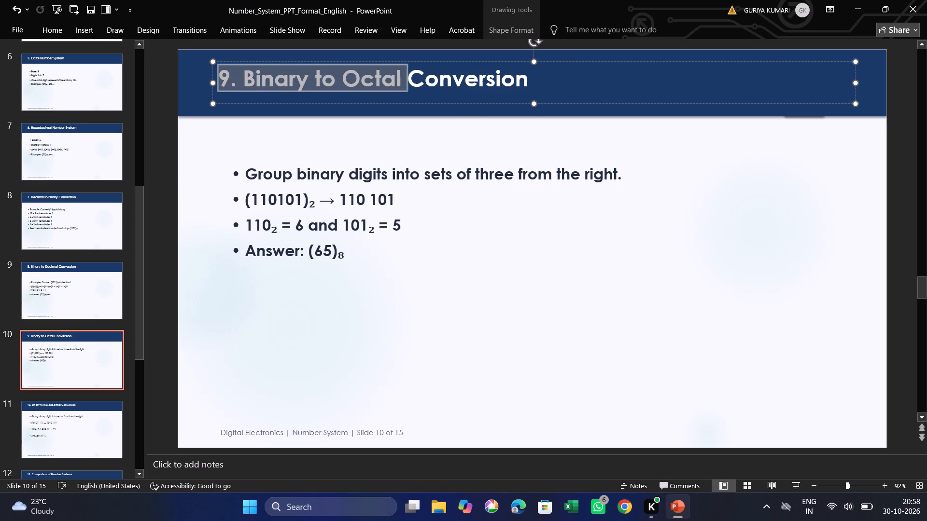
{"action": "left_click_drag", "start_coordinate": [395, 66], "coordinate": [562, 51]}
{"action": "right_click", "coordinate": [480, 80]}
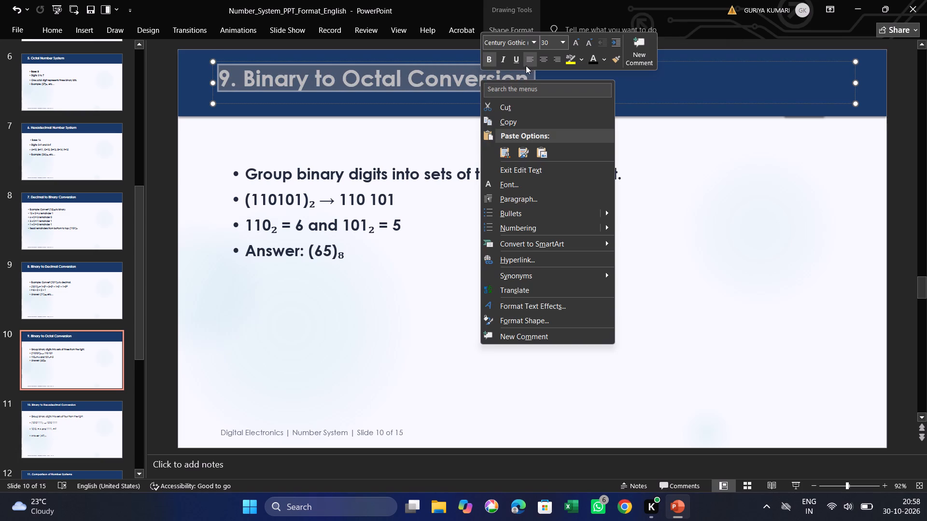
{"action": "left_click", "coordinate": [604, 63]}
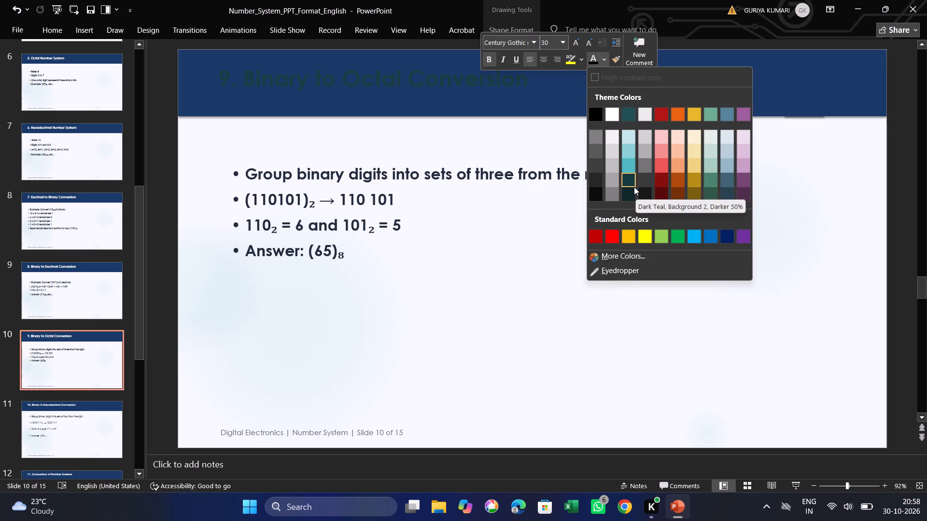
{"action": "left_click", "coordinate": [714, 177]}
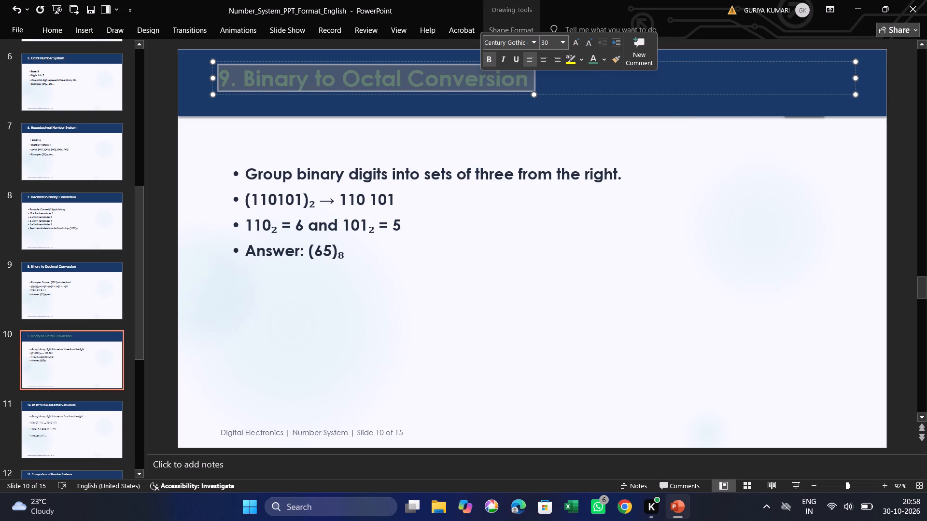
{"action": "left_click", "coordinate": [596, 228]}
{"action": "left_click", "coordinate": [579, 291]}
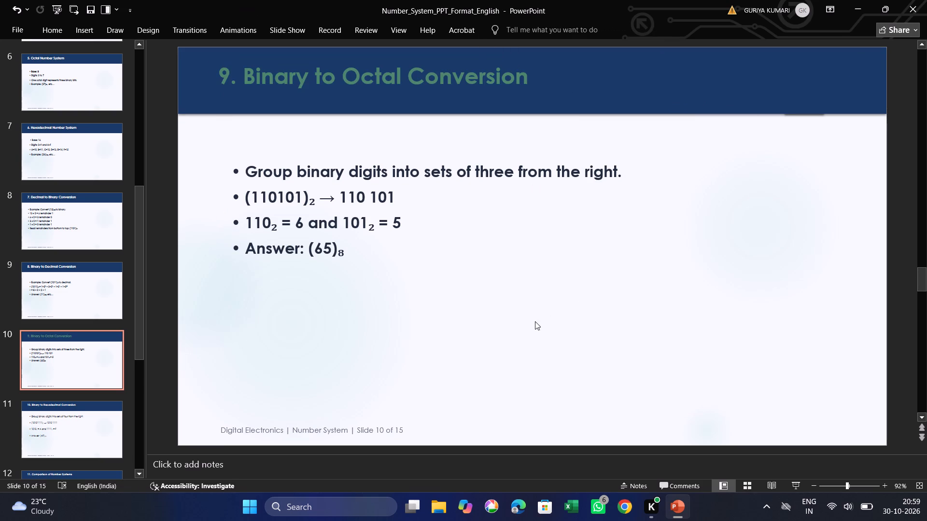
{"action": "left_click", "coordinate": [433, 333]}
On the "10. Binary to Hexadecimal Conversion" slide, change the title's font colour to the dark red theme colour.
{"action": "left_click", "coordinate": [74, 425]}
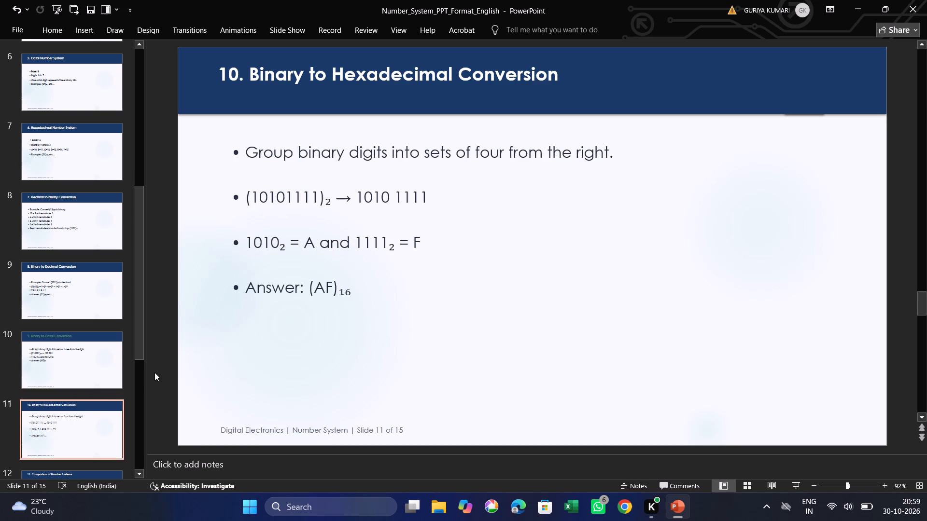
{"action": "scroll", "coordinate": [105, 368], "scroll_direction": "down", "scroll_amount": 3}
{"action": "left_click", "coordinate": [99, 330]}
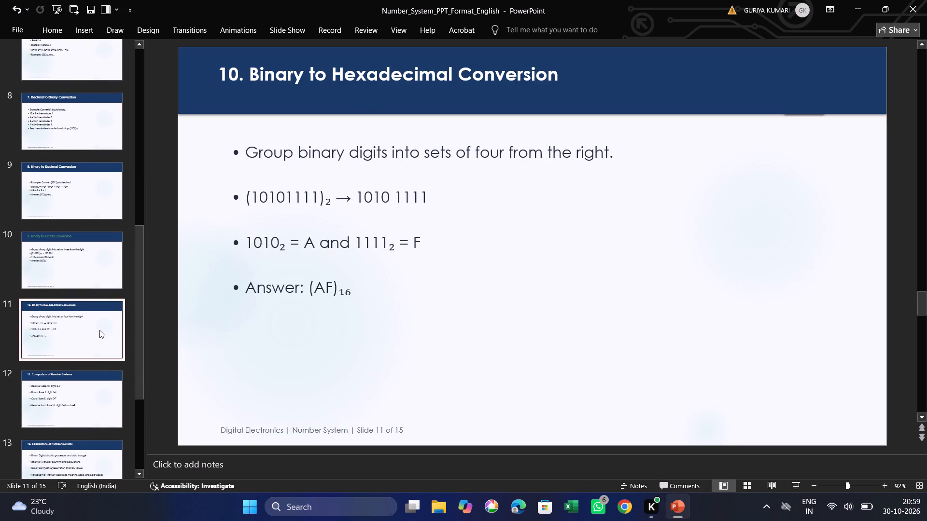
{"action": "left_click_drag", "start_coordinate": [220, 71], "coordinate": [284, 71]}
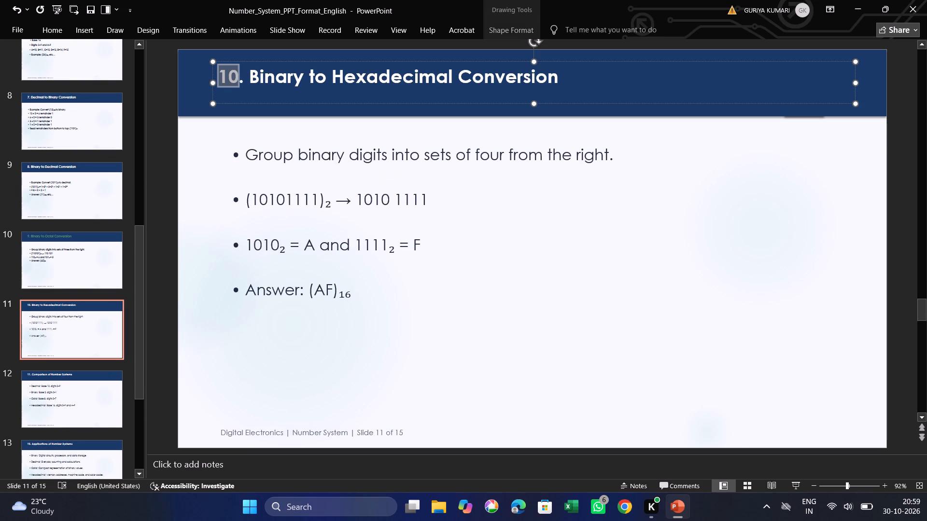
{"action": "left_click_drag", "start_coordinate": [284, 71], "coordinate": [540, 67]}
{"action": "right_click", "coordinate": [488, 79]}
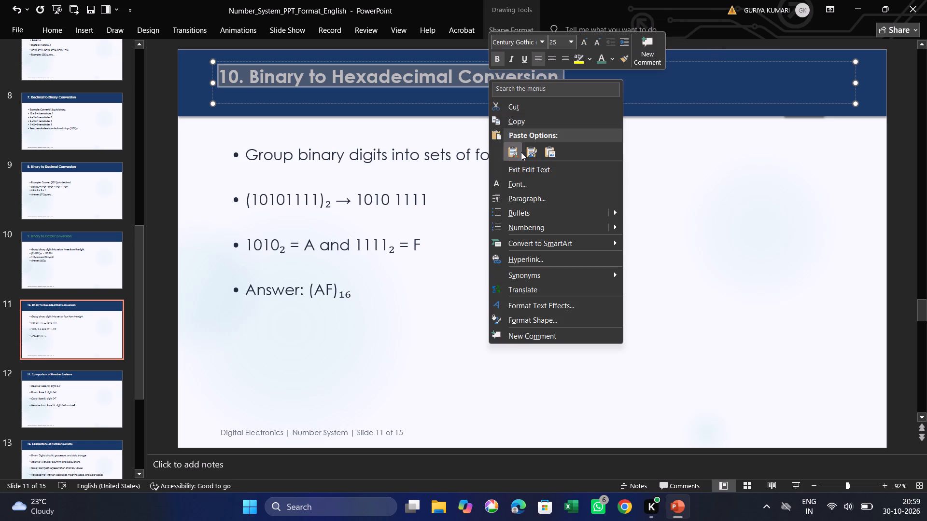
{"action": "left_click", "coordinate": [613, 60]}
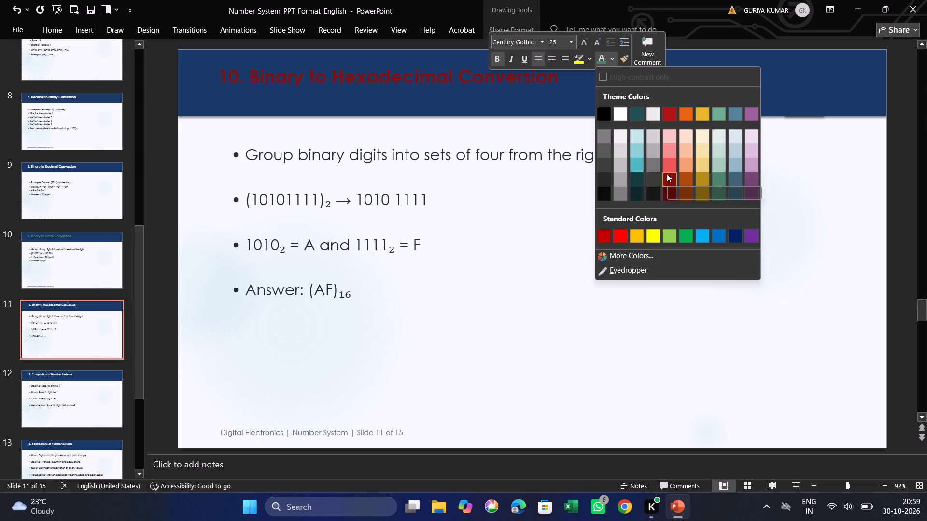
{"action": "left_click", "coordinate": [667, 173]}
{"action": "left_click", "coordinate": [562, 230]}
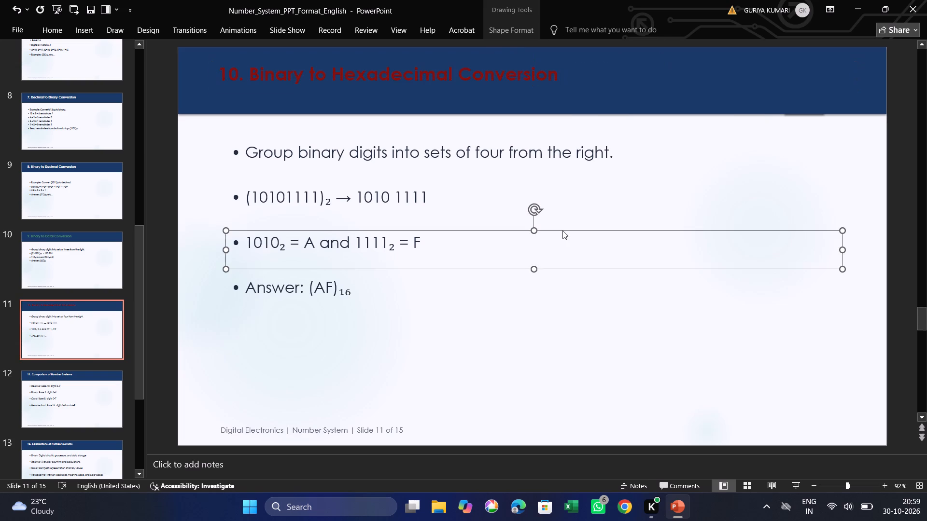
{"action": "left_click", "coordinate": [533, 336]}
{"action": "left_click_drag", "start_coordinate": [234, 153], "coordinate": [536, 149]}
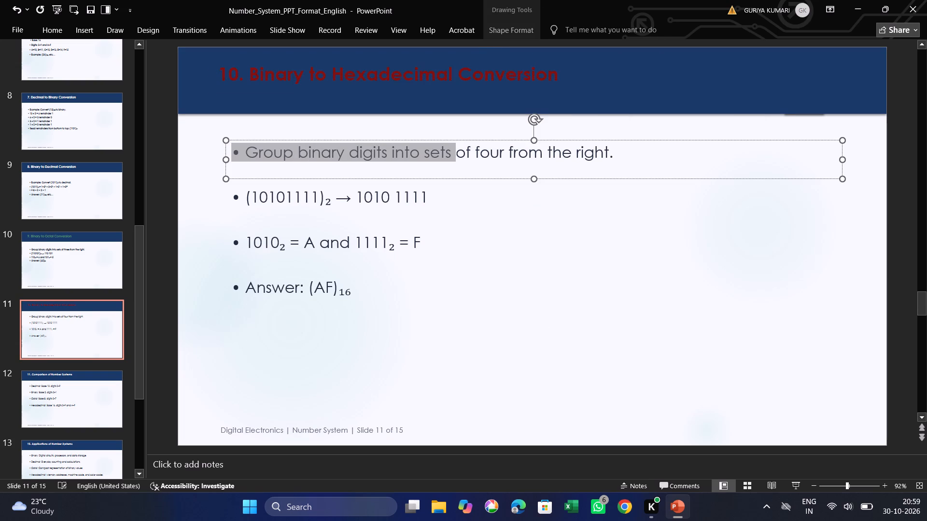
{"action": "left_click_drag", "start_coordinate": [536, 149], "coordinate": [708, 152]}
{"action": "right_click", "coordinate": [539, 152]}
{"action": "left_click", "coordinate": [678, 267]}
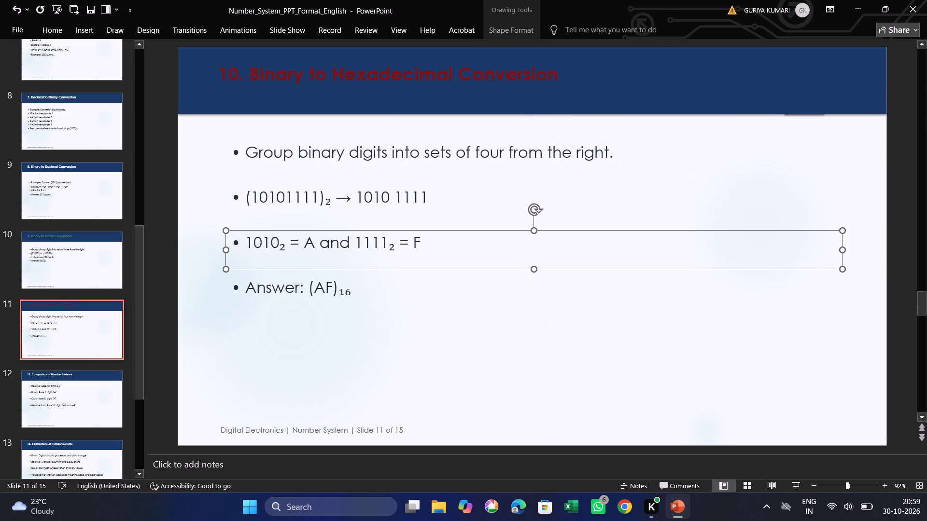
Move the "Group binary digits into sets of four…" bullet down closer to the "(10101111)₂ → 1010 1111" bullet, keeping it left-aligned.
{"action": "left_click", "coordinate": [375, 153]}
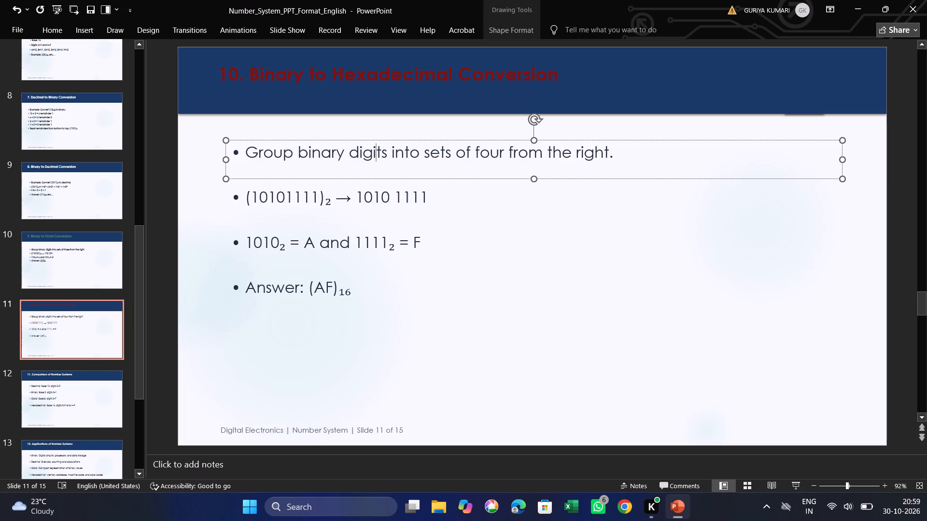
{"action": "left_click_drag", "start_coordinate": [230, 151], "coordinate": [247, 156]}
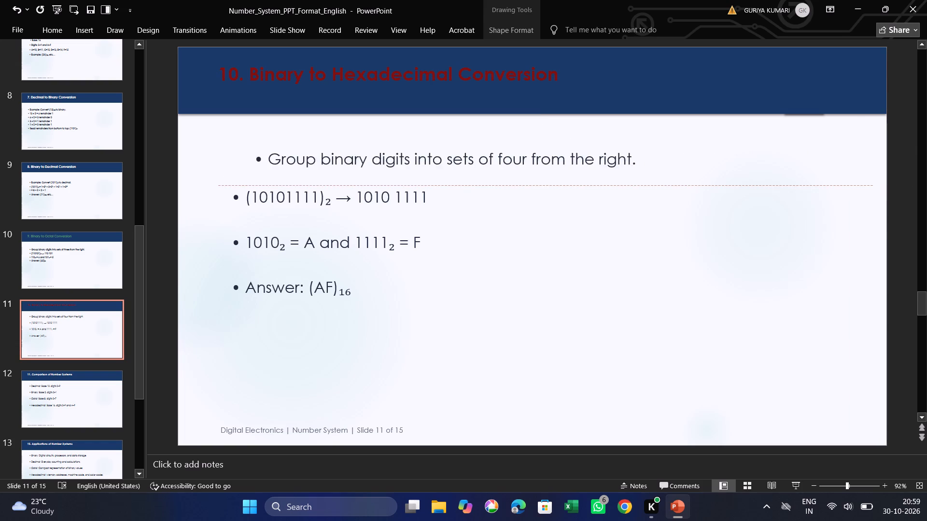
{"action": "left_click_drag", "start_coordinate": [247, 156], "coordinate": [228, 159]}
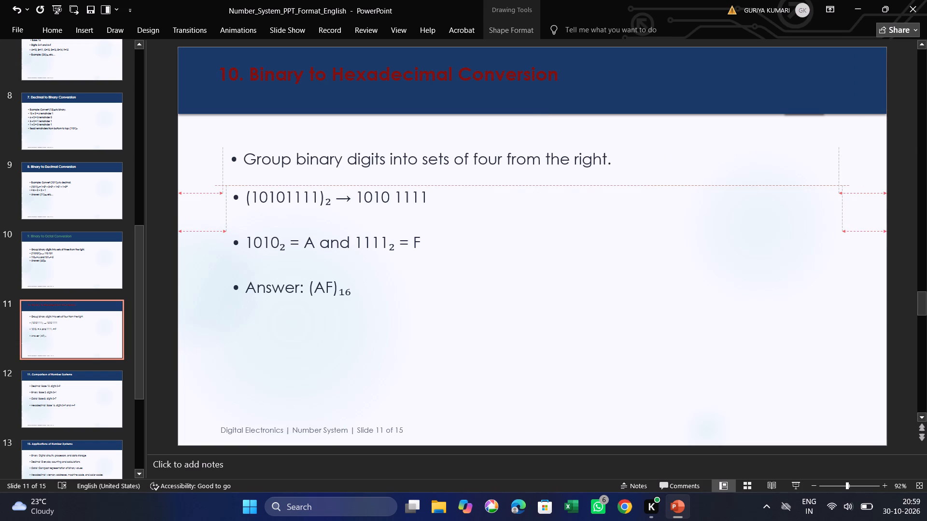
{"action": "left_click_drag", "start_coordinate": [228, 159], "coordinate": [228, 159]}
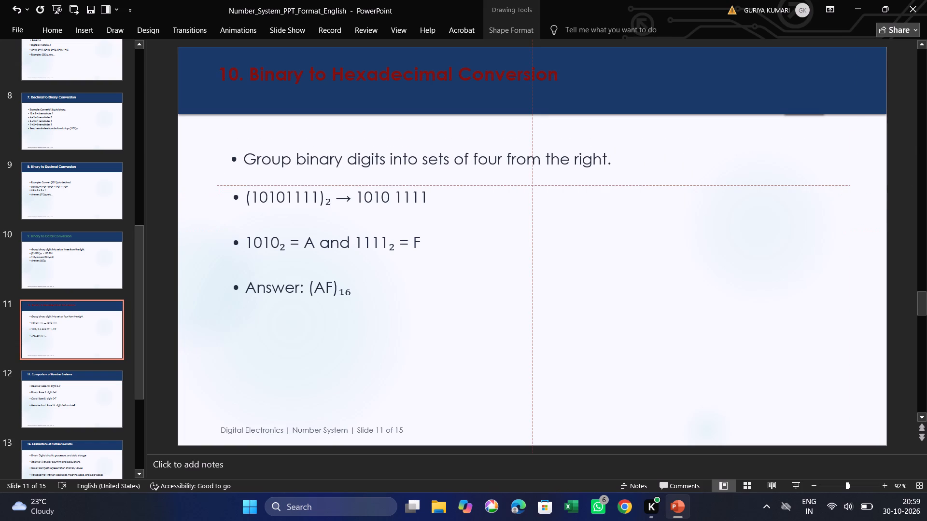
{"action": "left_click_drag", "start_coordinate": [228, 159], "coordinate": [233, 161]}
{"action": "left_click", "coordinate": [522, 330]}
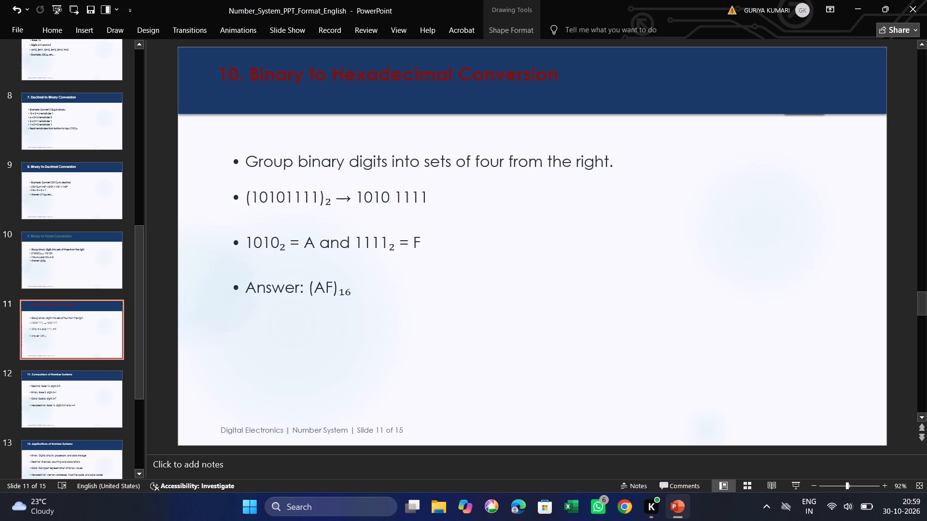
Bold the "Group binary digits into sets of four…" bullet and the "(10101111)₂ → 1010 1111" bullet.
{"action": "left_click_drag", "start_coordinate": [233, 163], "coordinate": [720, 144]}
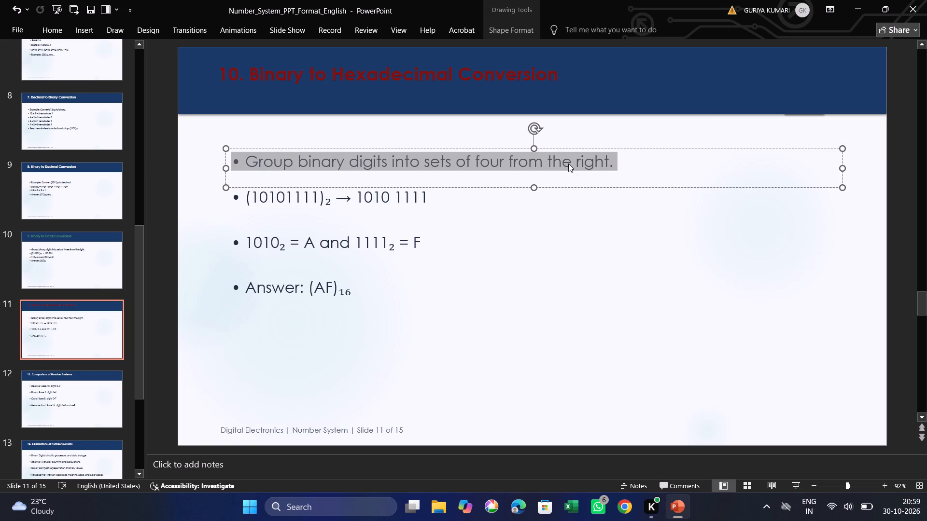
{"action": "right_click", "coordinate": [567, 163]}
{"action": "left_click", "coordinate": [574, 142]}
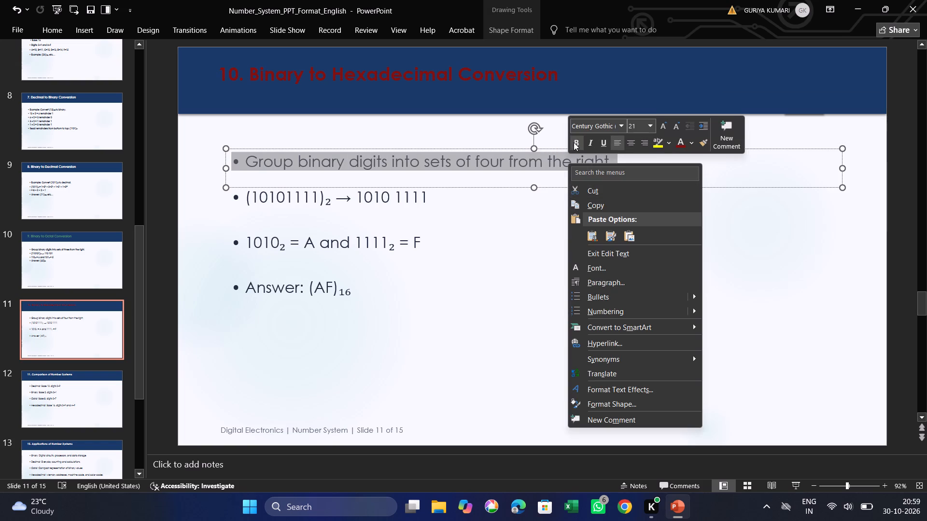
{"action": "left_click_drag", "start_coordinate": [234, 197], "coordinate": [448, 193]}
{"action": "right_click", "coordinate": [379, 202]}
{"action": "left_click", "coordinate": [393, 178]}
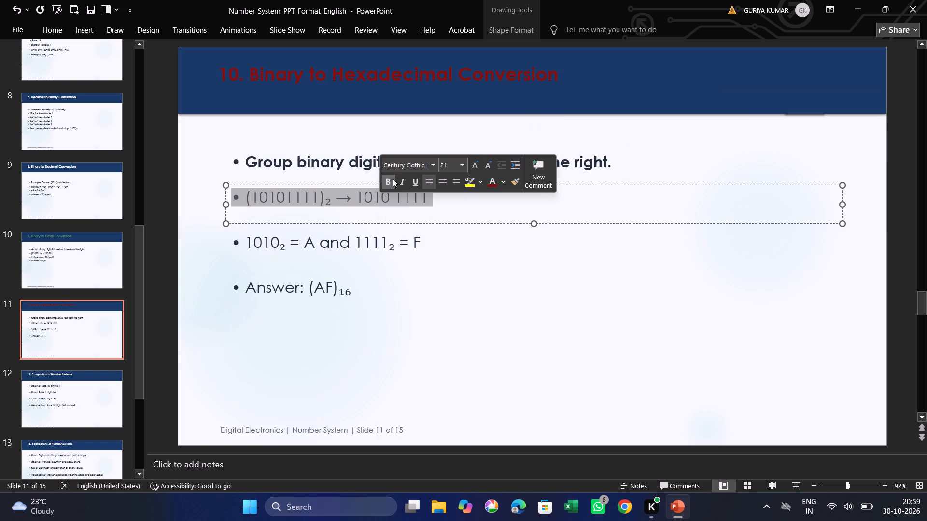
Bold the "1010₂ = A and 1111₂ = F" bullet and the "Answer: (AF)₁₆" bullet.
{"action": "left_click_drag", "start_coordinate": [233, 240], "coordinate": [443, 237]}
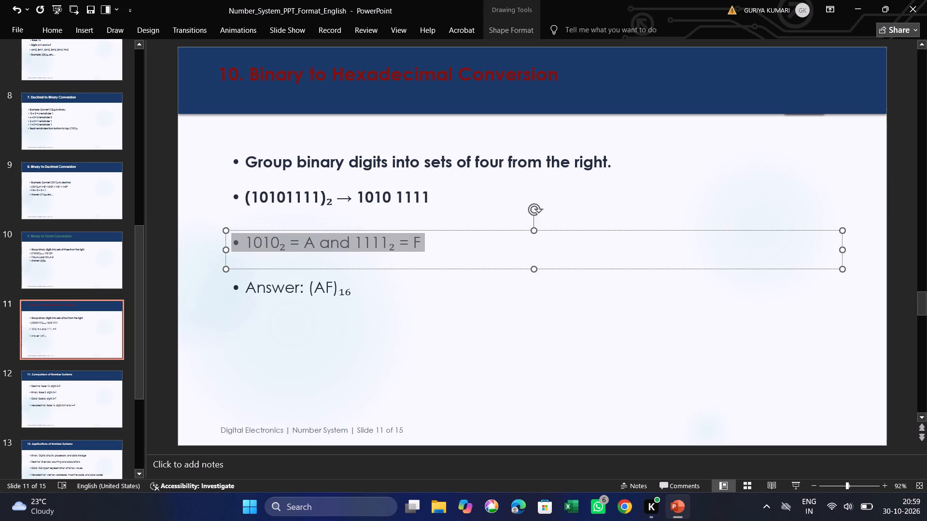
{"action": "right_click", "coordinate": [379, 242]}
{"action": "left_click", "coordinate": [387, 204]}
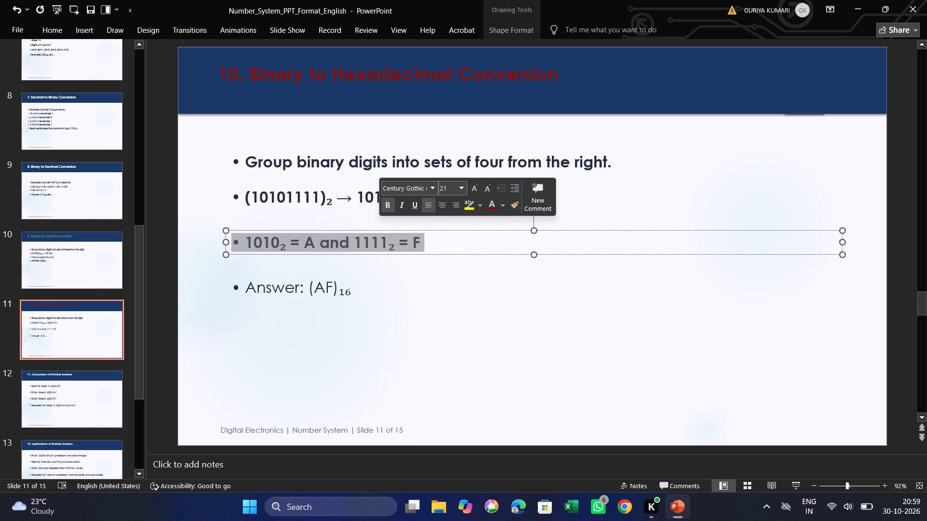
{"action": "left_click_drag", "start_coordinate": [236, 287], "coordinate": [375, 305]}
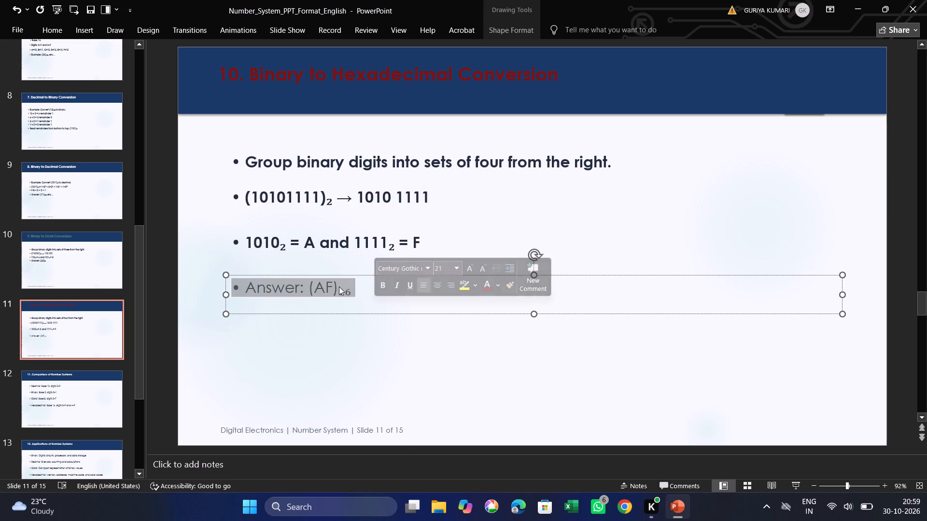
{"action": "right_click", "coordinate": [337, 286]}
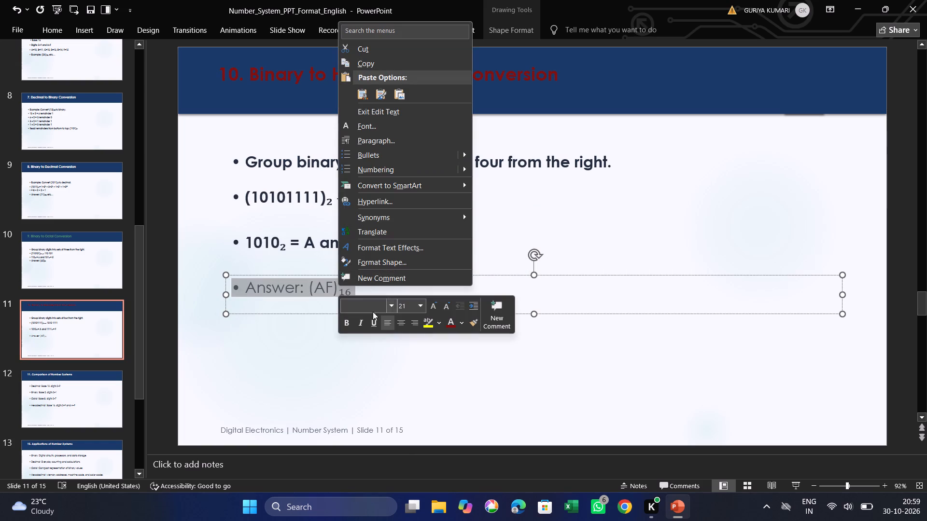
{"action": "left_click", "coordinate": [345, 321]}
{"action": "left_click", "coordinate": [321, 382]}
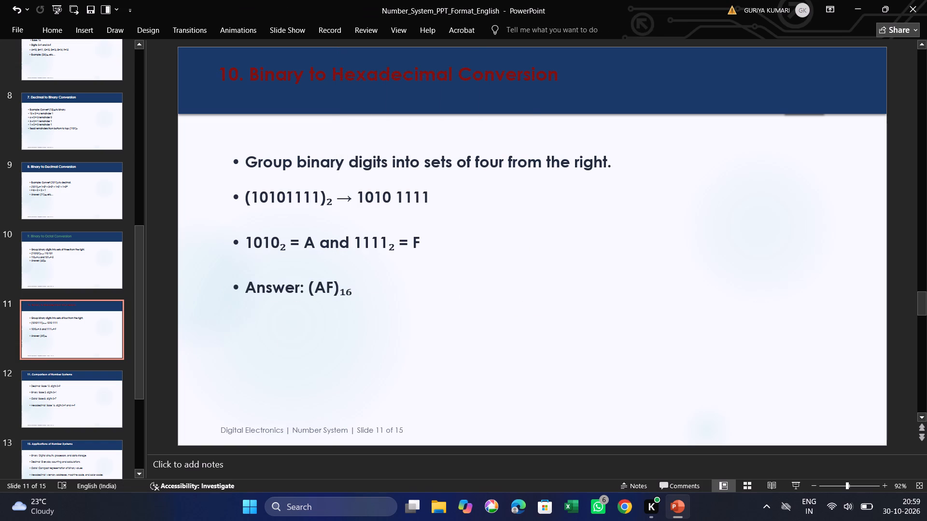
Close the gaps between the four bullets by moving the Answer bullet up and the first two bullets down, keeping them evenly spaced and left-aligned.
{"action": "left_click_drag", "start_coordinate": [402, 290], "coordinate": [406, 274]}
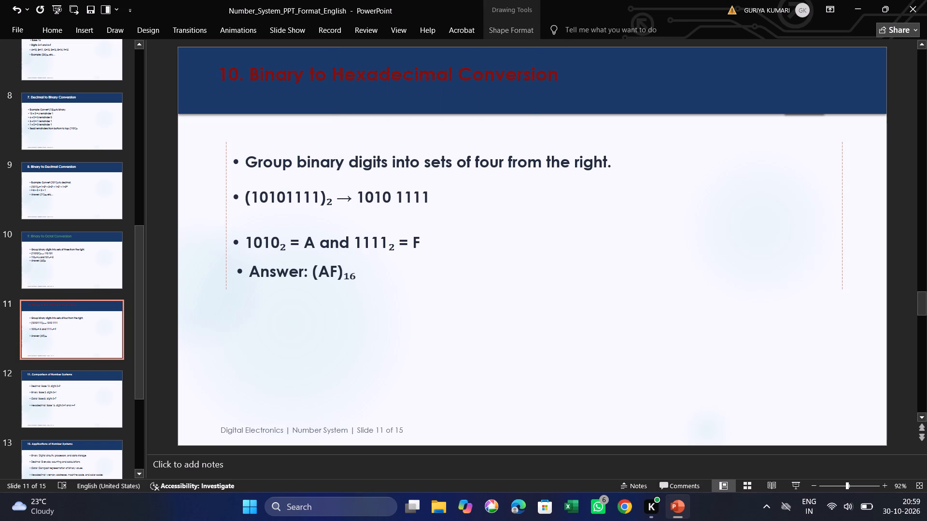
{"action": "left_click_drag", "start_coordinate": [406, 274], "coordinate": [401, 268]}
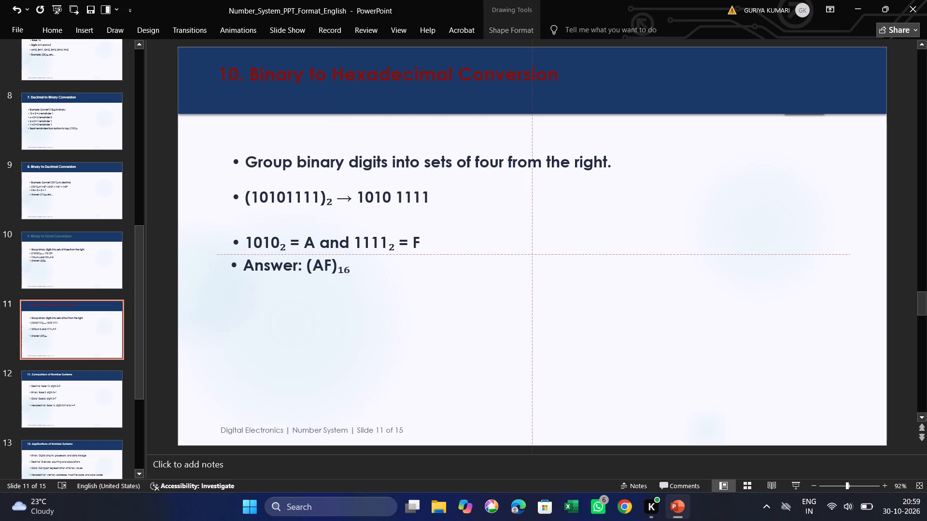
{"action": "left_click_drag", "start_coordinate": [401, 268], "coordinate": [405, 268]}
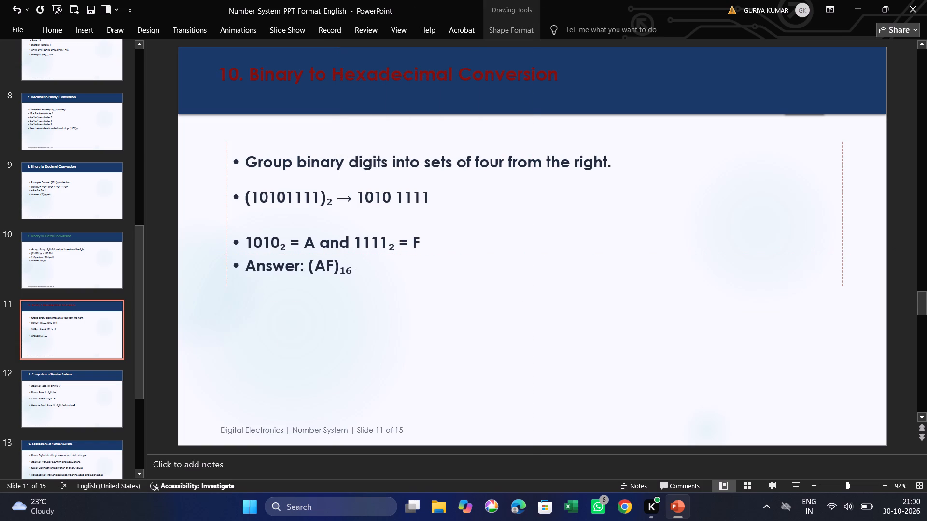
{"action": "left_click_drag", "start_coordinate": [405, 268], "coordinate": [404, 267]}
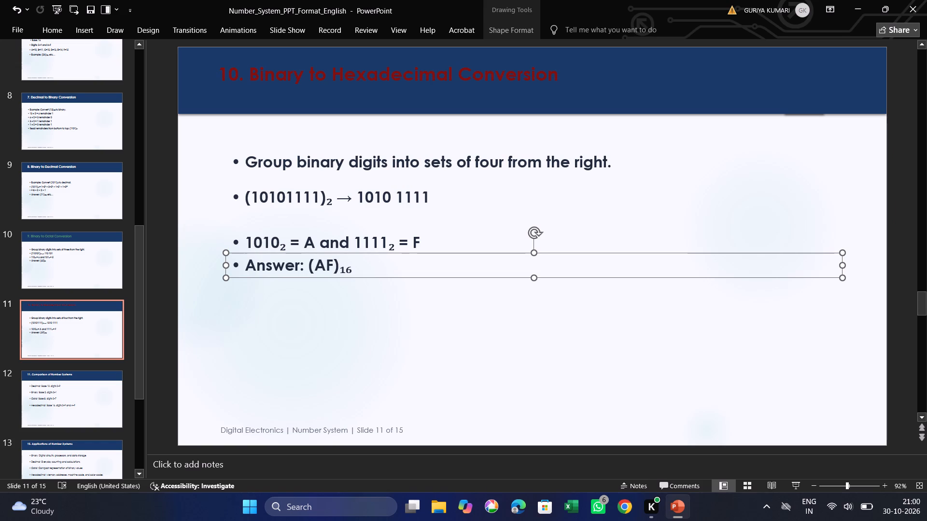
{"action": "left_click_drag", "start_coordinate": [447, 203], "coordinate": [445, 223]}
{"action": "left_click", "coordinate": [466, 216]}
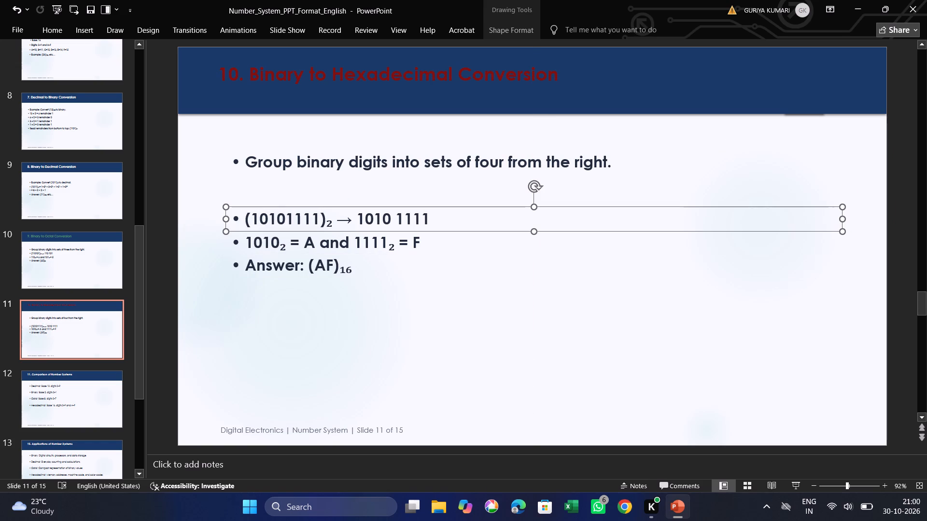
{"action": "left_click_drag", "start_coordinate": [636, 158], "coordinate": [635, 184]}
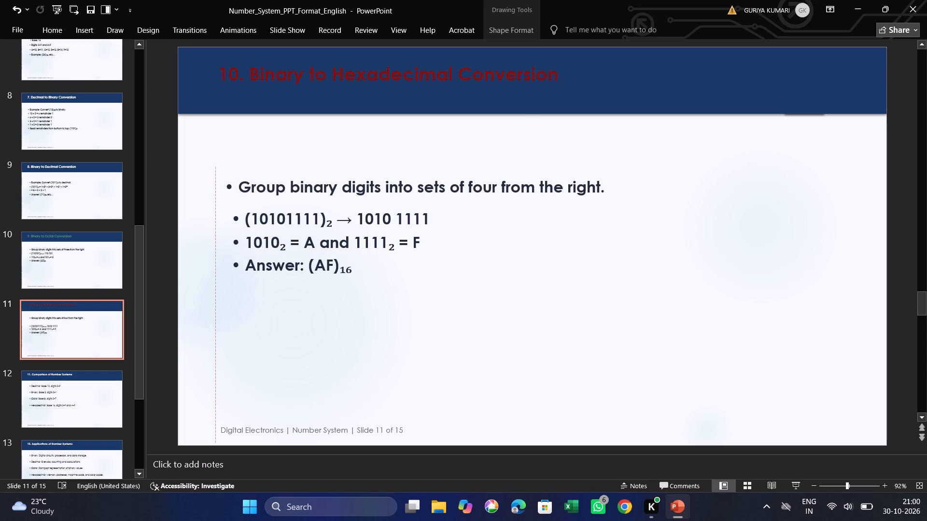
{"action": "left_click_drag", "start_coordinate": [635, 184], "coordinate": [640, 192]}
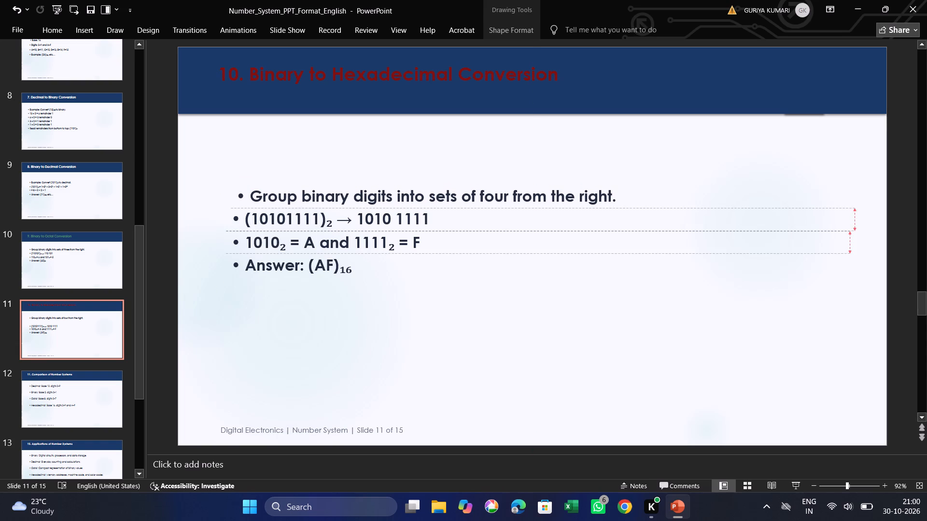
{"action": "left_click_drag", "start_coordinate": [640, 192], "coordinate": [636, 192]}
{"action": "left_click", "coordinate": [700, 329]}
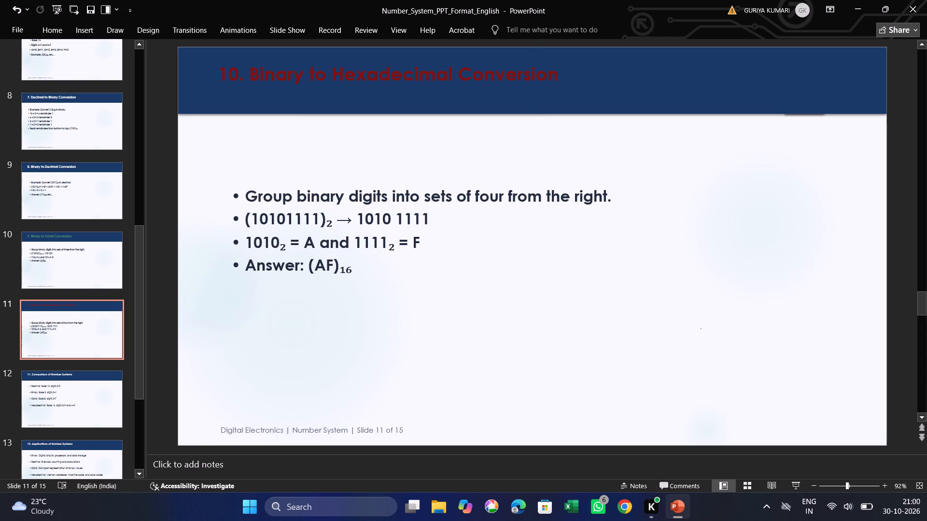
{"action": "left_click", "coordinate": [590, 347]}
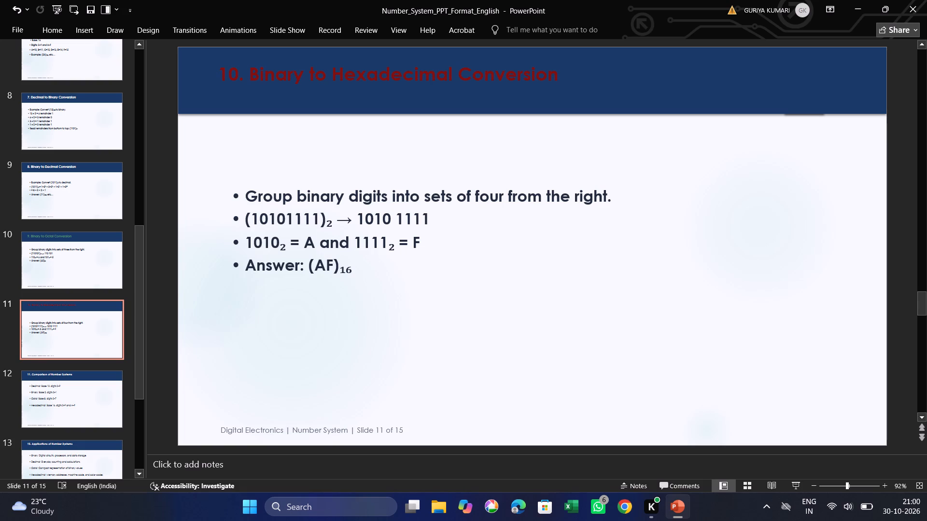
Append ", etc..." to the end of the "Answer: (AF)₁₆" bullet.
{"action": "left_click", "coordinate": [406, 266]}
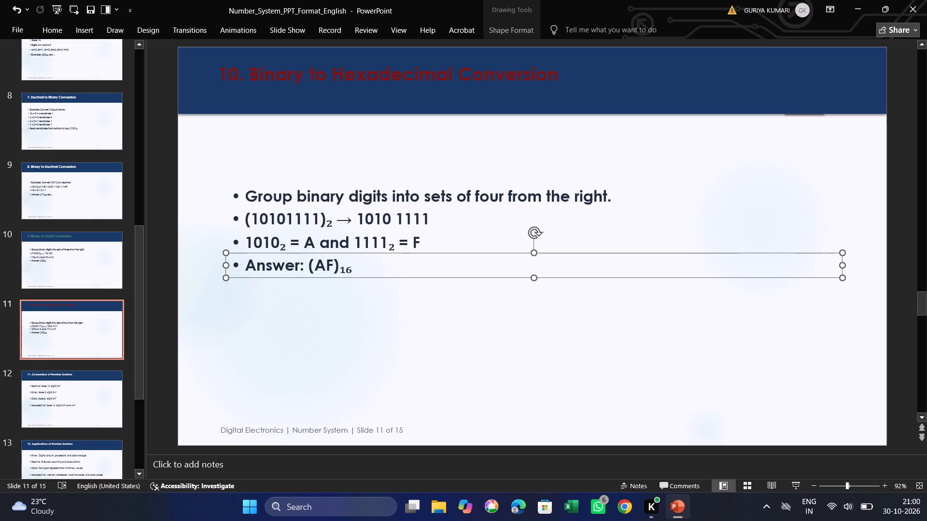
{"action": "type", "text": ","}
{"action": "key", "text": "space"}
{"action": "key", "text": "t"}
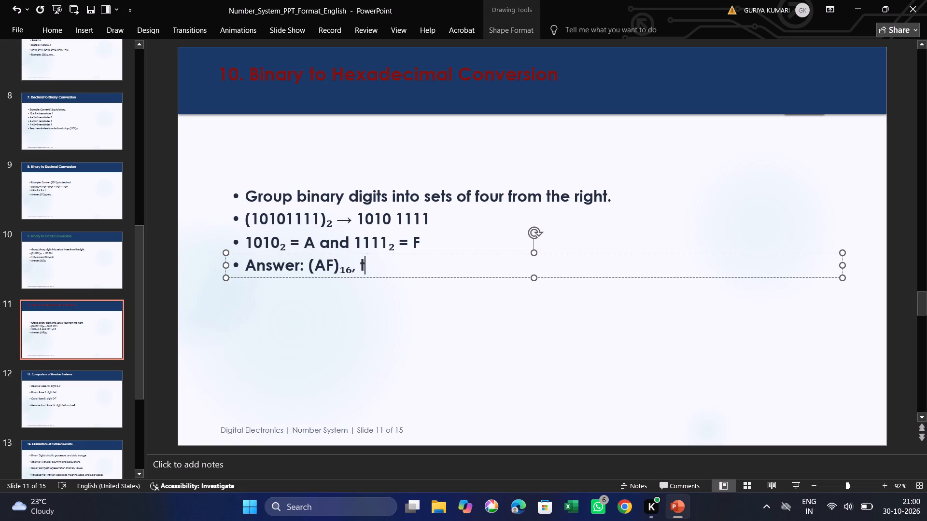
{"action": "key", "text": "BackSpace"}
{"action": "type", "text": "erc"}
{"action": "key", "text": "BackSpace"}
{"action": "key", "text": "BackSpace"}
{"action": "type", "text": "tc"}
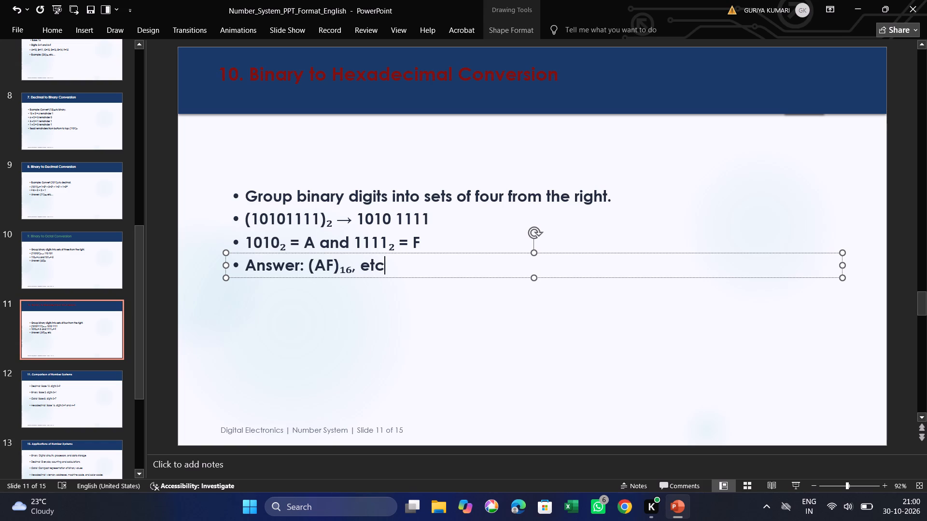
{"action": "type", "text": "..."}
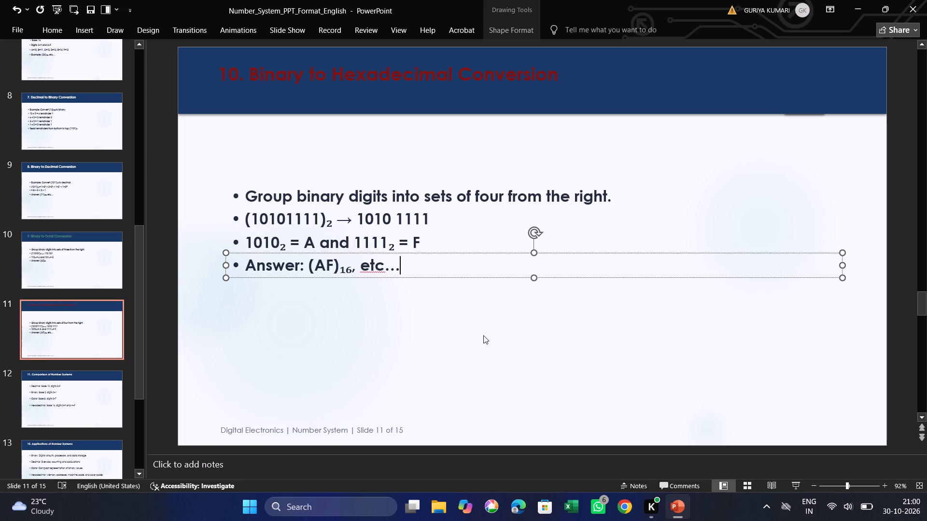
{"action": "left_click", "coordinate": [483, 335]}
On the "11. Comparison of Number Systems" slide, bold the Decimal and Binary bullets.
{"action": "scroll", "coordinate": [100, 404], "scroll_direction": "down", "scroll_amount": 1}
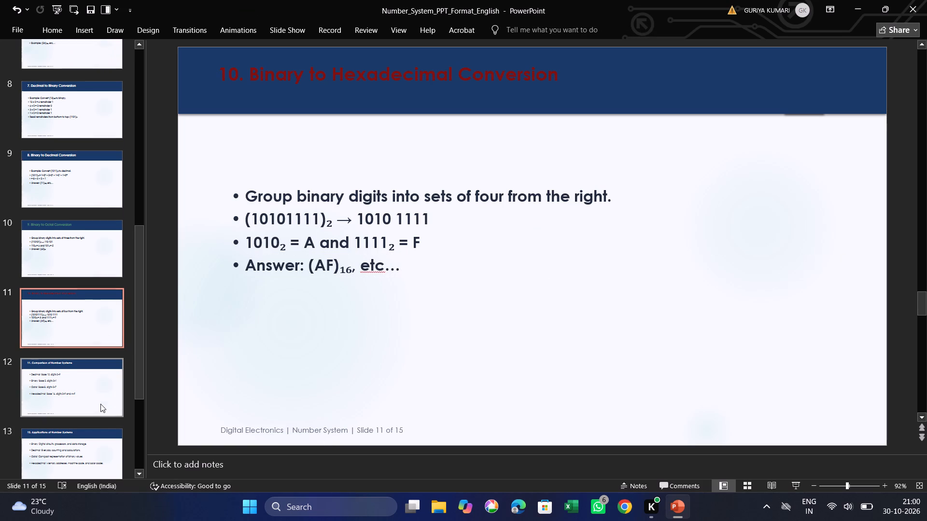
{"action": "scroll", "coordinate": [100, 404], "scroll_direction": "down", "scroll_amount": 6}
{"action": "left_click", "coordinate": [115, 218]}
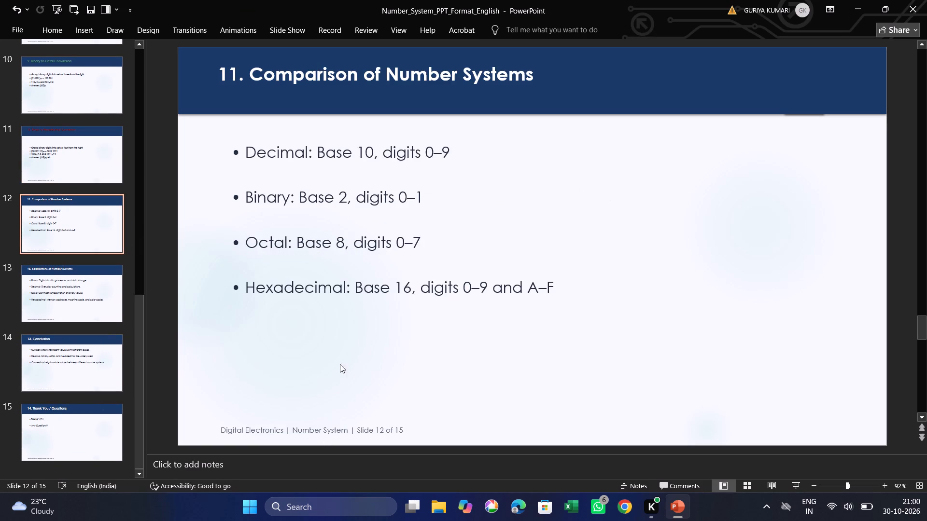
{"action": "left_click_drag", "start_coordinate": [232, 150], "coordinate": [453, 153]}
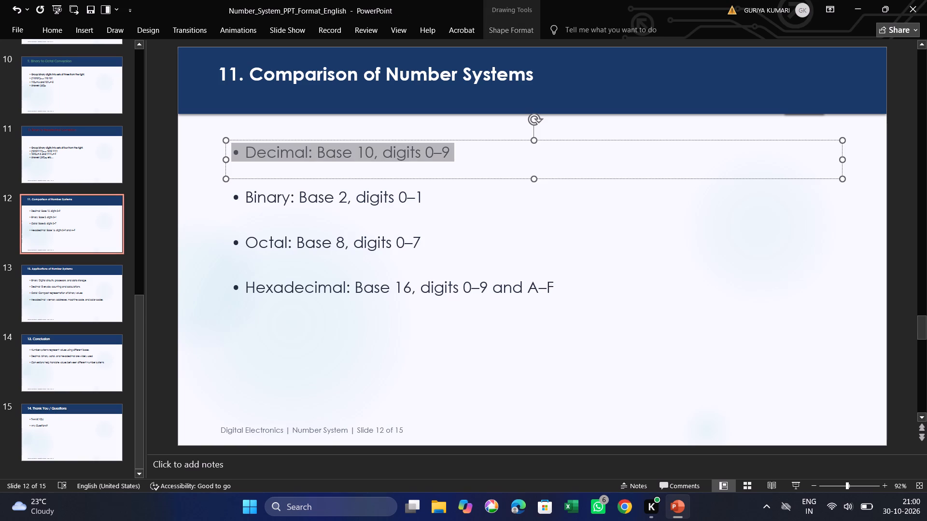
{"action": "left_click_drag", "start_coordinate": [453, 153], "coordinate": [476, 151]}
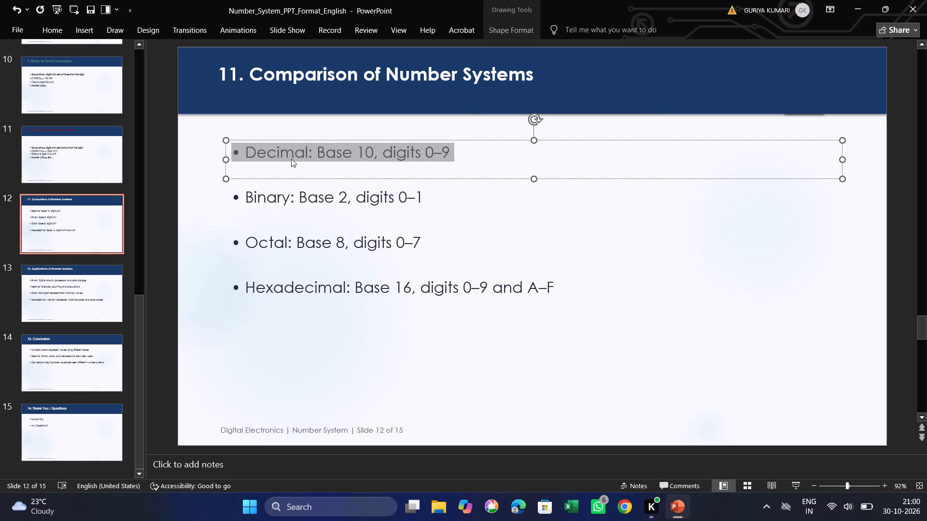
{"action": "right_click", "coordinate": [296, 148]}
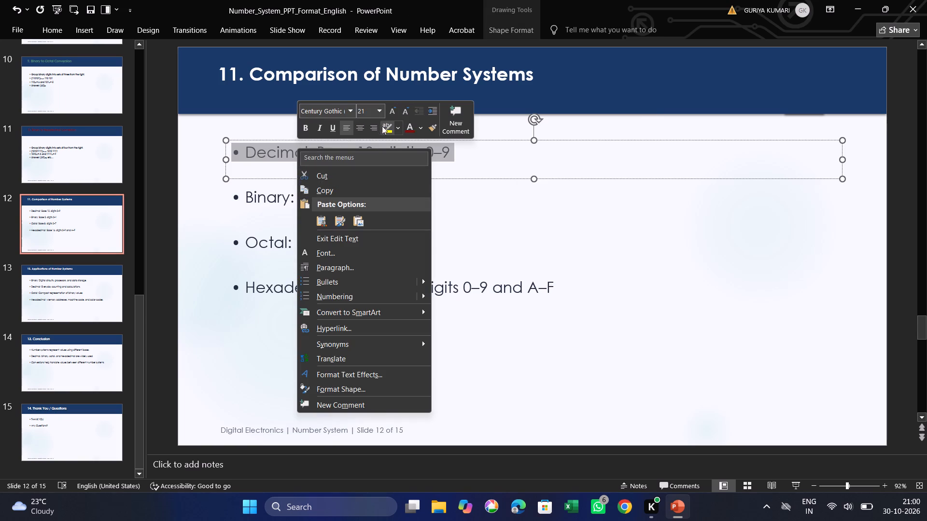
{"action": "left_click", "coordinate": [304, 123]}
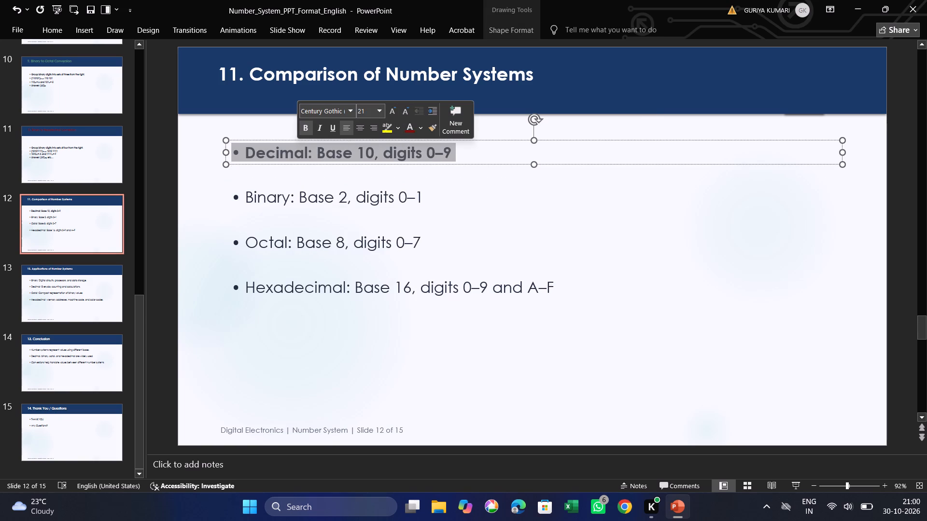
{"action": "left_click_drag", "start_coordinate": [235, 195], "coordinate": [474, 208]}
{"action": "right_click", "coordinate": [376, 196]}
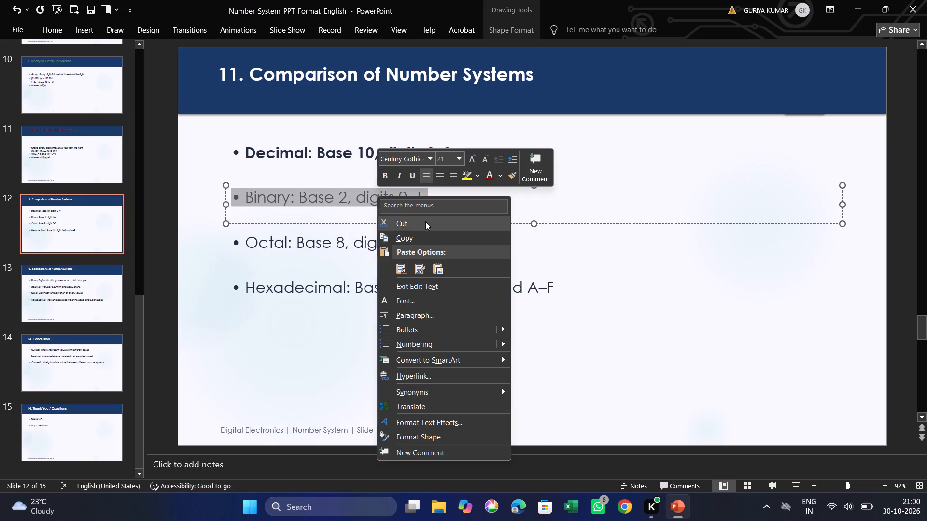
{"action": "left_click", "coordinate": [388, 173]}
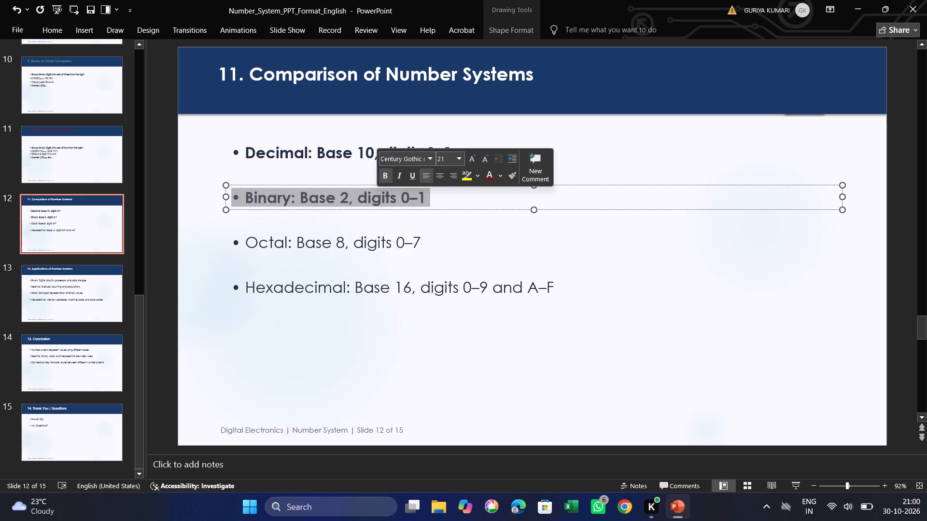
Bold the Octal and Hexadecimal bullets on the "11. Comparison of Number Systems" slide.
{"action": "left_click_drag", "start_coordinate": [235, 243], "coordinate": [486, 246]}
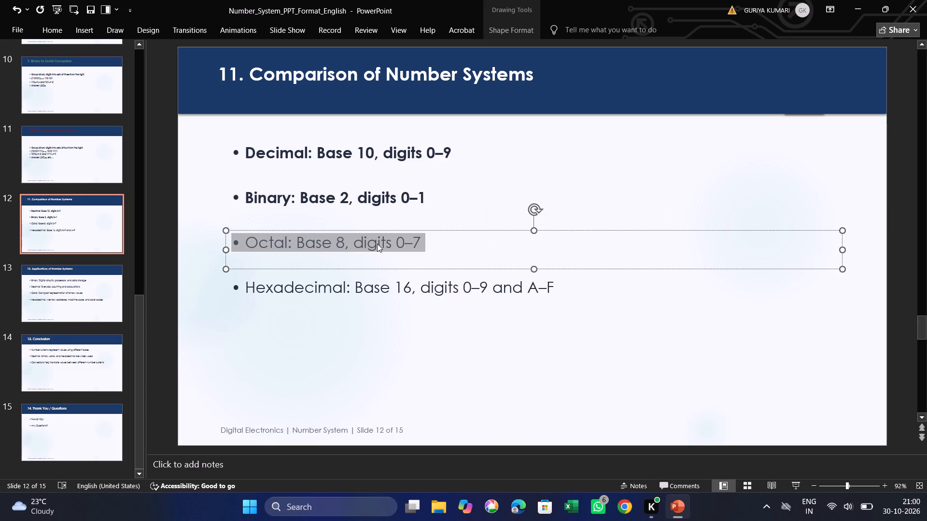
{"action": "right_click", "coordinate": [376, 243]}
{"action": "left_click", "coordinate": [384, 202]}
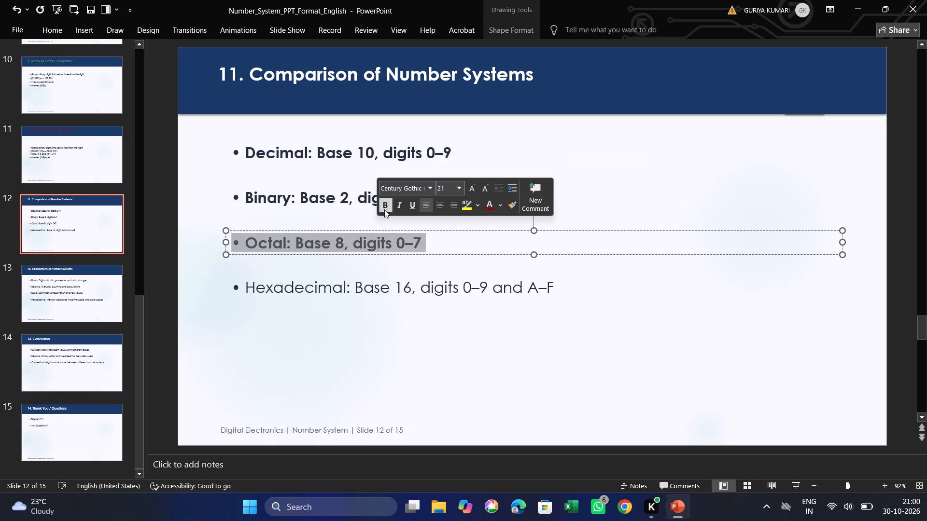
{"action": "left_click_drag", "start_coordinate": [232, 287], "coordinate": [580, 290]}
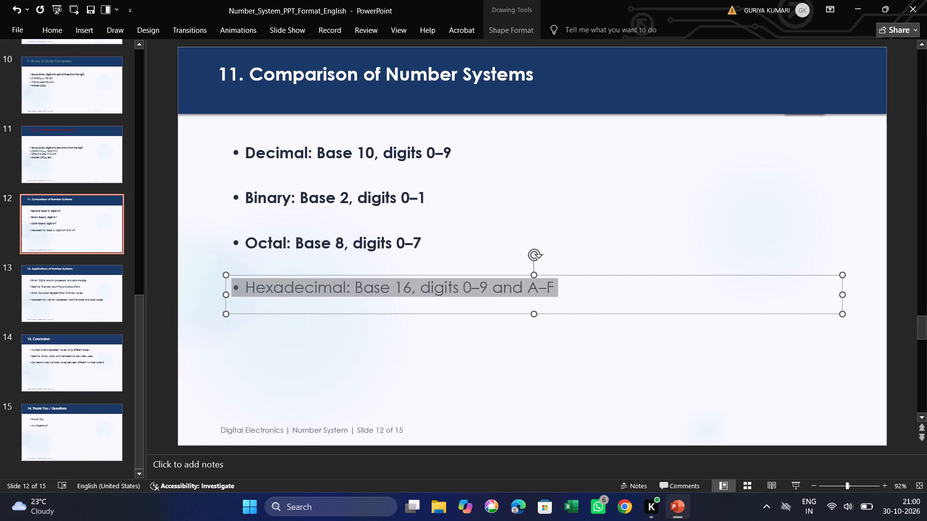
{"action": "left_click_drag", "start_coordinate": [580, 290], "coordinate": [604, 292]}
{"action": "right_click", "coordinate": [488, 293]}
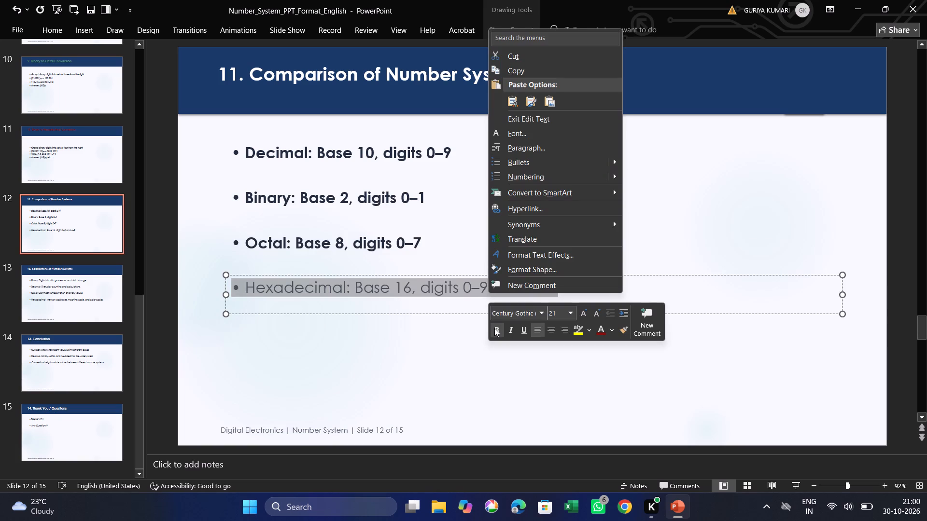
{"action": "left_click", "coordinate": [494, 328]}
{"action": "left_click", "coordinate": [307, 356]}
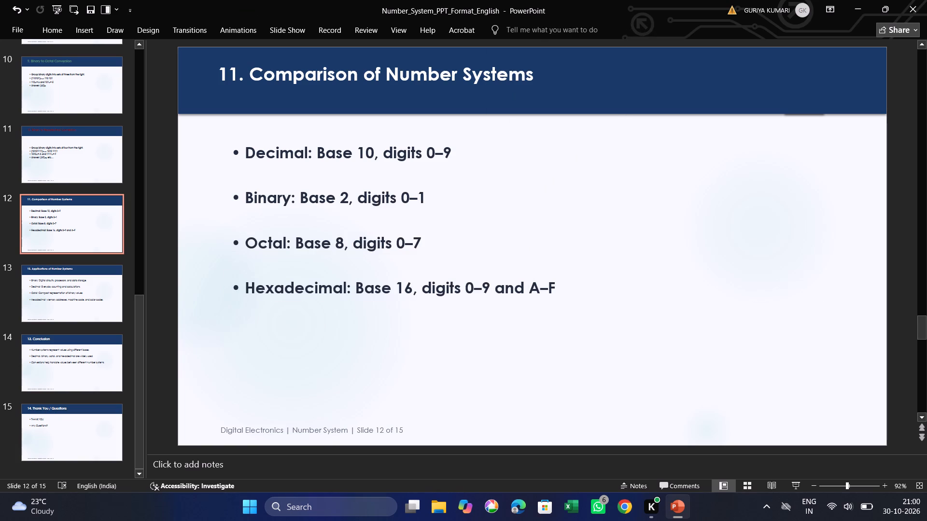
Move the Hexadecimal and Octal bullets up toward the Binary bullet, evenly spaced and left-aligned with it.
{"action": "left_click_drag", "start_coordinate": [567, 288], "coordinate": [559, 277]}
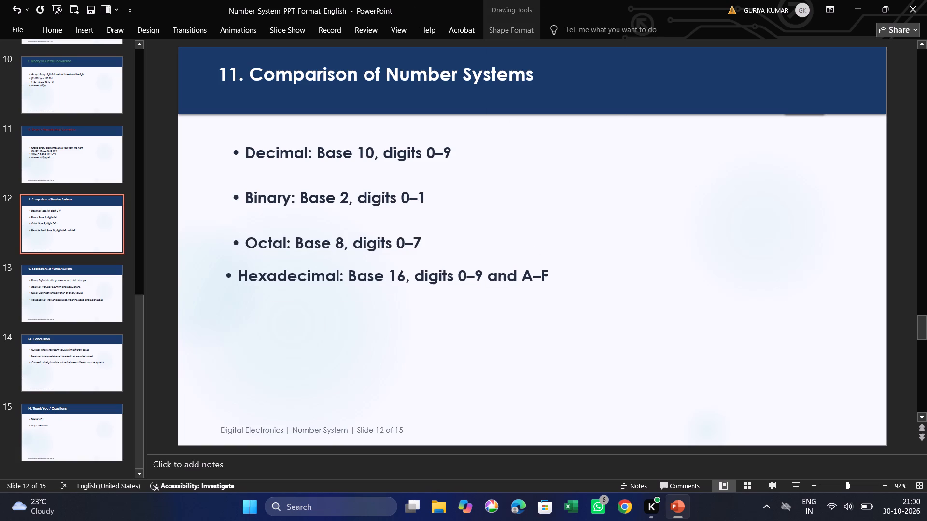
{"action": "left_click_drag", "start_coordinate": [559, 277], "coordinate": [569, 266]}
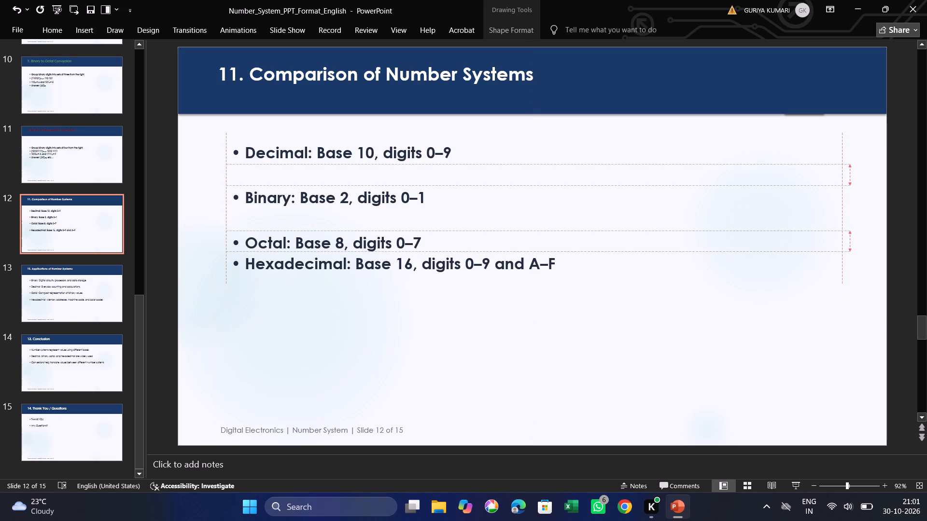
{"action": "left_click_drag", "start_coordinate": [569, 266], "coordinate": [569, 263]}
{"action": "left_click_drag", "start_coordinate": [487, 241], "coordinate": [486, 235]}
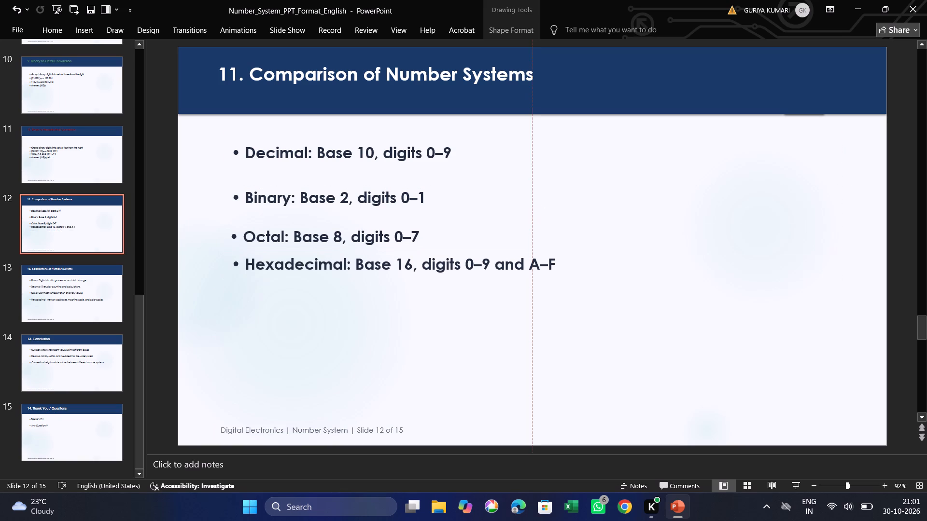
{"action": "left_click_drag", "start_coordinate": [486, 235], "coordinate": [489, 228]}
{"action": "left_click", "coordinate": [564, 133]}
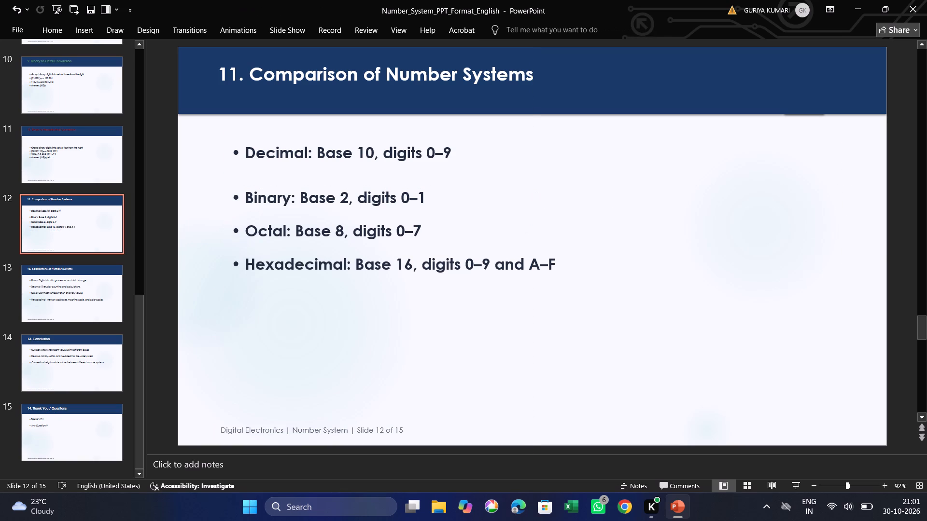
Move the Decimal bullet down toward the Binary bullet, left-aligned and matching the spacing of the other bullets.
{"action": "left_click_drag", "start_coordinate": [491, 152], "coordinate": [493, 166]}
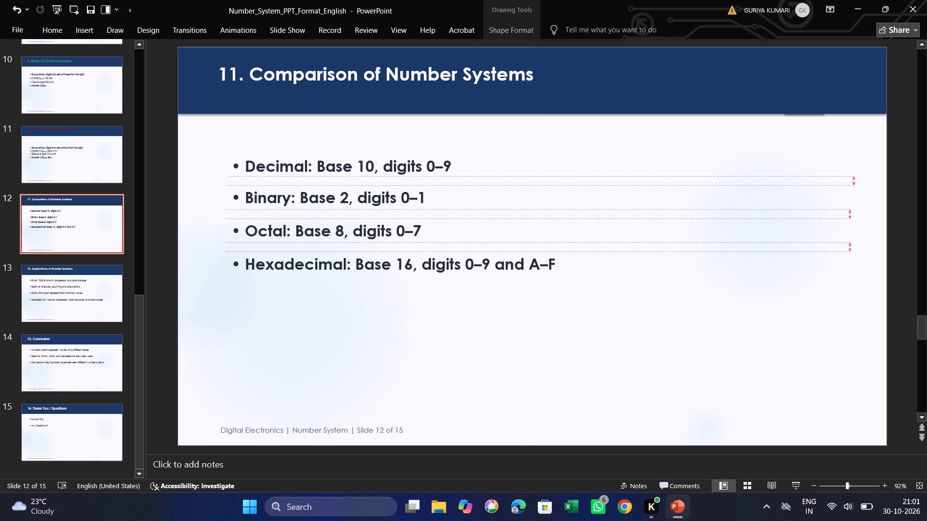
{"action": "left_click_drag", "start_coordinate": [493, 166], "coordinate": [493, 161]}
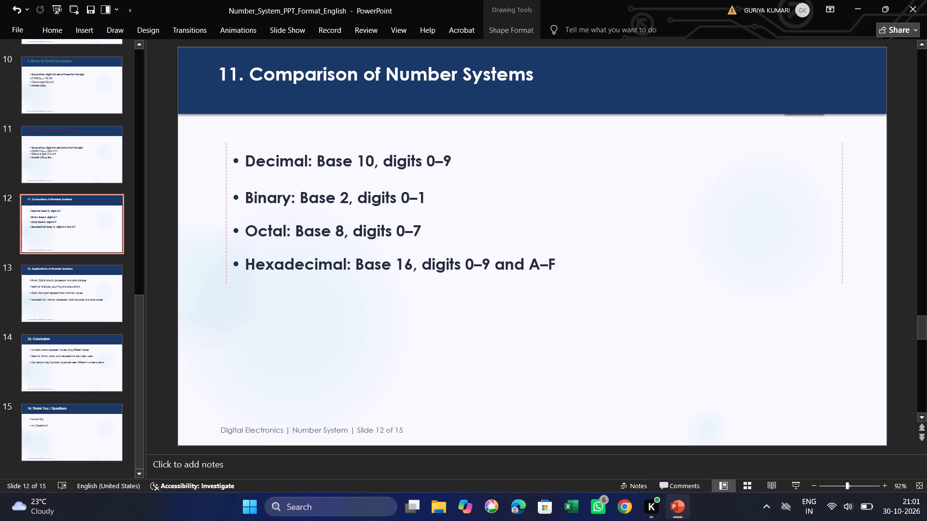
{"action": "left_click_drag", "start_coordinate": [493, 161], "coordinate": [491, 171]}
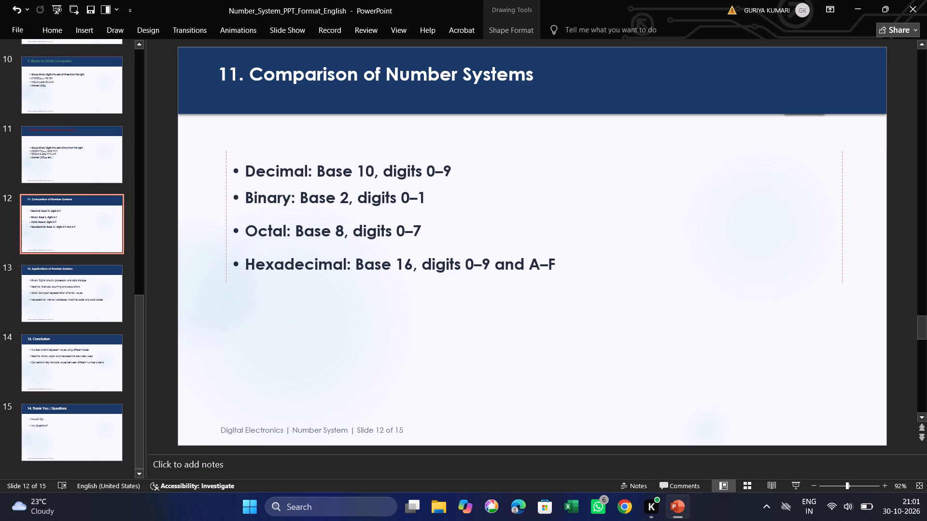
{"action": "left_click_drag", "start_coordinate": [491, 171], "coordinate": [492, 167]}
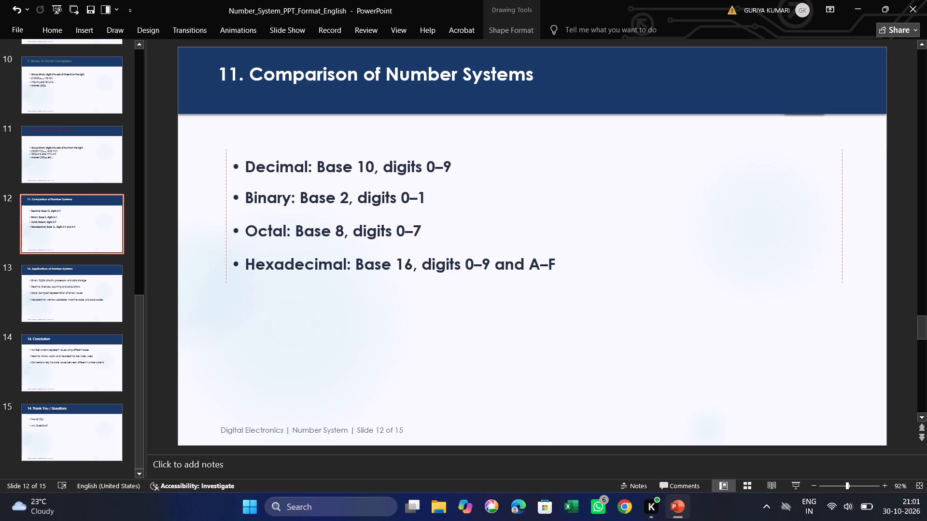
{"action": "left_click_drag", "start_coordinate": [492, 167], "coordinate": [488, 179]}
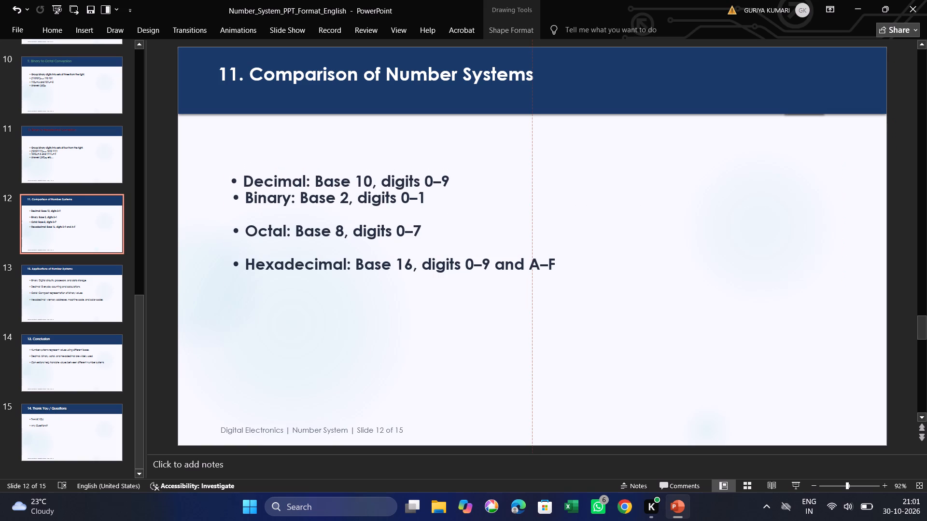
{"action": "left_click_drag", "start_coordinate": [488, 179], "coordinate": [491, 174]}
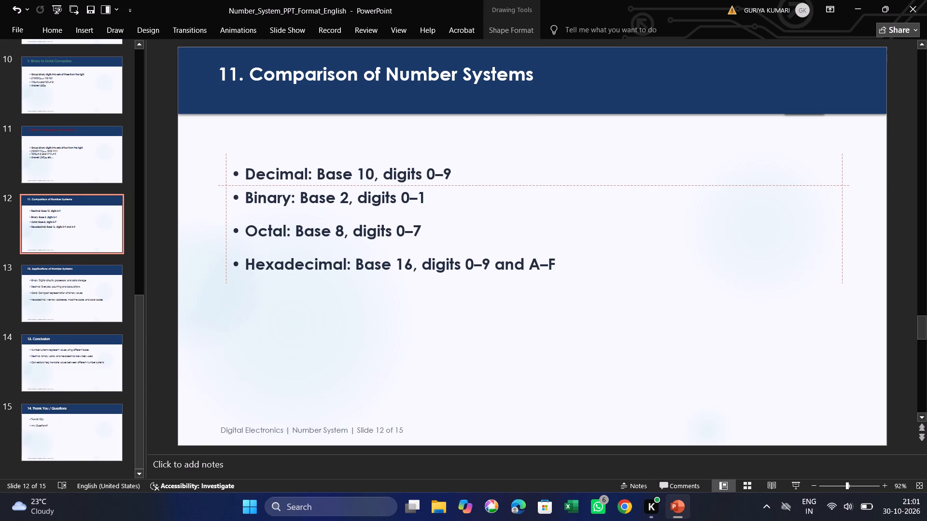
{"action": "left_click_drag", "start_coordinate": [491, 174], "coordinate": [491, 158]}
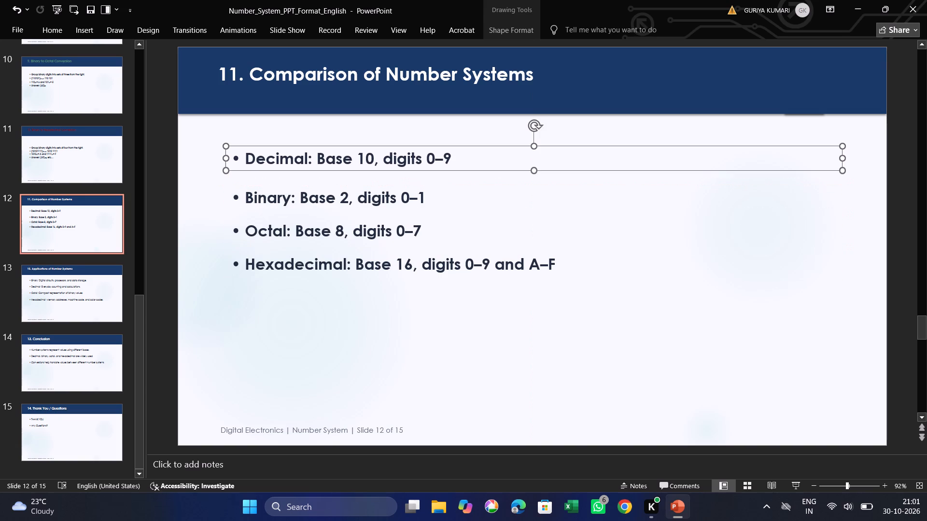
{"action": "left_click_drag", "start_coordinate": [489, 155], "coordinate": [496, 168]}
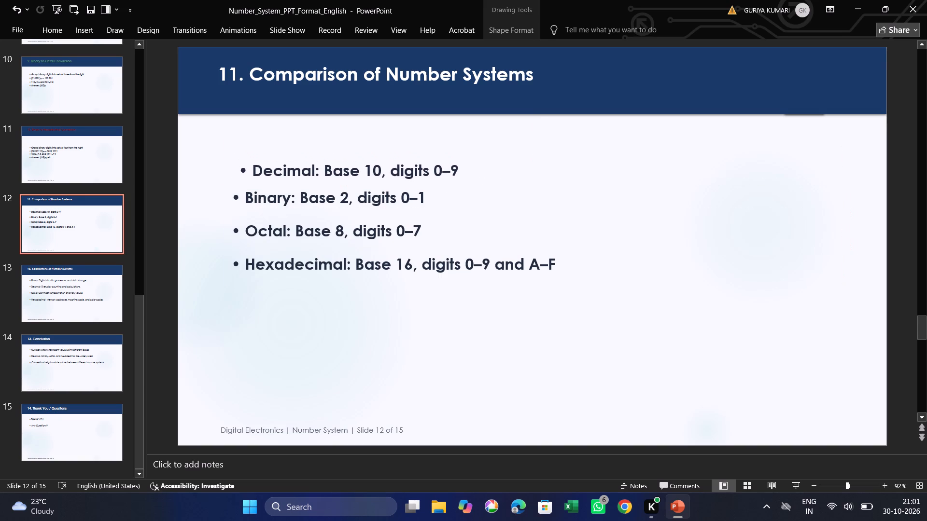
{"action": "left_click_drag", "start_coordinate": [496, 168], "coordinate": [487, 159]}
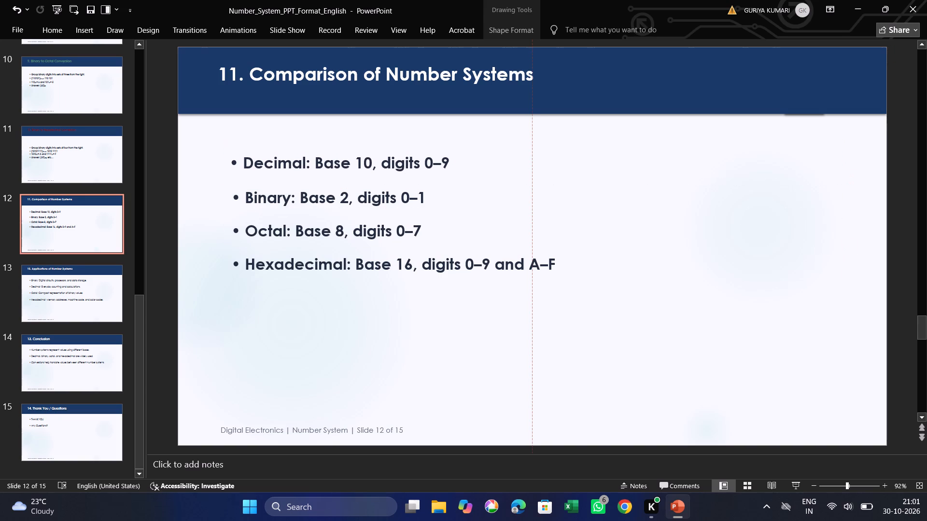
{"action": "left_click_drag", "start_coordinate": [487, 159], "coordinate": [490, 157]}
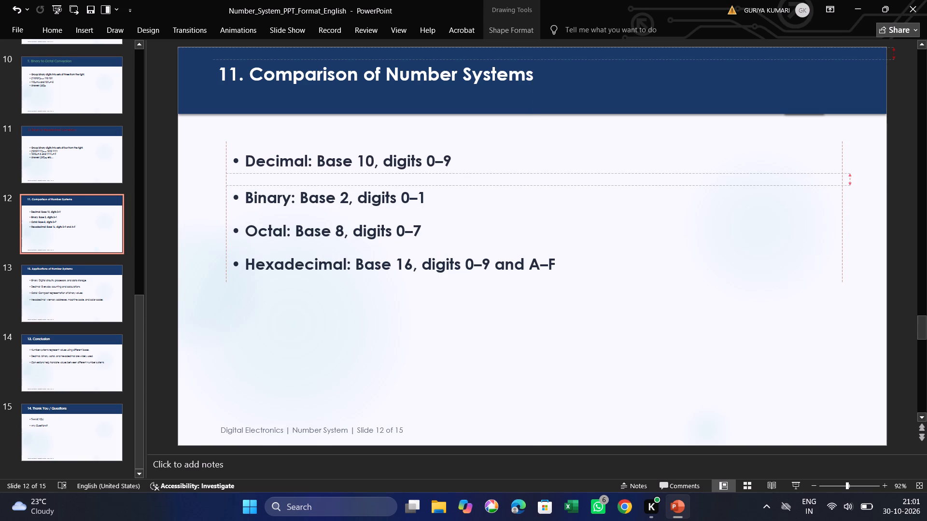
{"action": "left_click_drag", "start_coordinate": [490, 157], "coordinate": [489, 161]}
{"action": "left_click", "coordinate": [569, 357]}
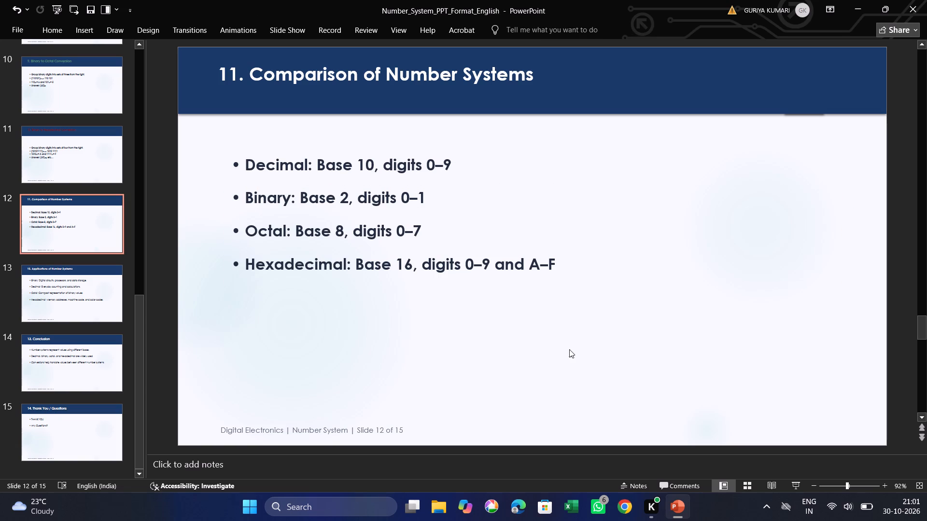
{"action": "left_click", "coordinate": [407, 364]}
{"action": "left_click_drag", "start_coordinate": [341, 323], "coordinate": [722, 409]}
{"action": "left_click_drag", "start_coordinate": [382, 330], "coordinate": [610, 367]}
Recolour the "11. Comparison of Number Systems" title text dark red.
{"action": "left_click_drag", "start_coordinate": [221, 74], "coordinate": [562, 103]}
{"action": "right_click", "coordinate": [459, 78]}
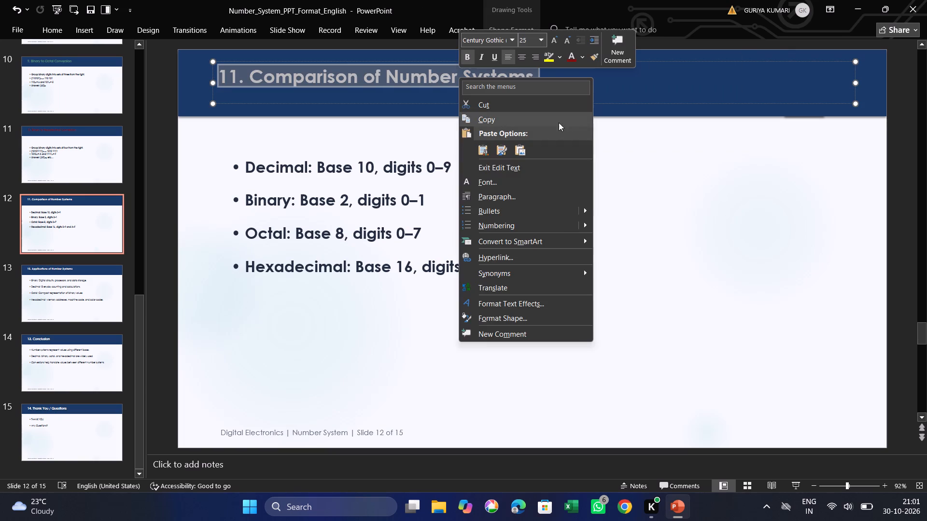
{"action": "left_click", "coordinate": [584, 55]}
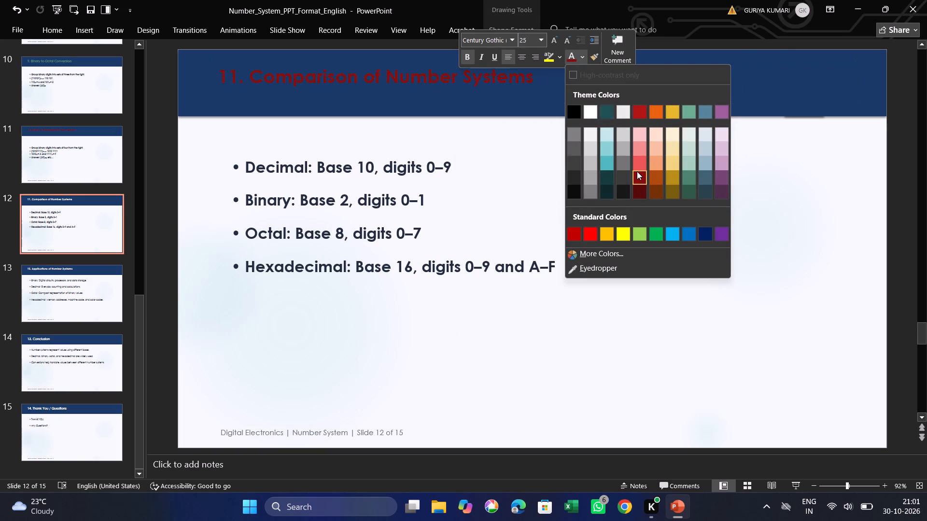
{"action": "left_click", "coordinate": [637, 171]}
{"action": "left_click", "coordinate": [616, 361]}
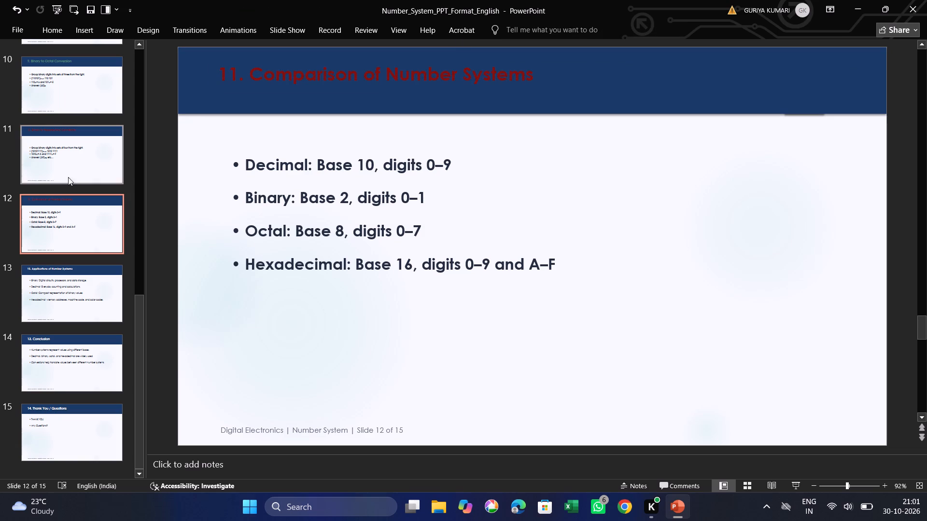
On slide 10, recolour the "9. Binary to Octal Conversion" title text dark red.
{"action": "left_click", "coordinate": [82, 151]}
{"action": "left_click", "coordinate": [111, 90]}
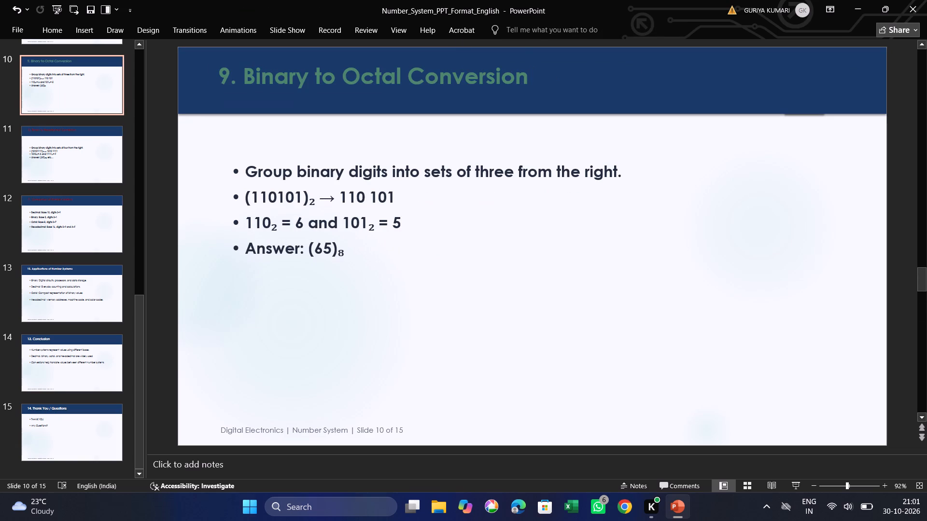
{"action": "left_click_drag", "start_coordinate": [221, 69], "coordinate": [561, 74]}
{"action": "right_click", "coordinate": [479, 81]}
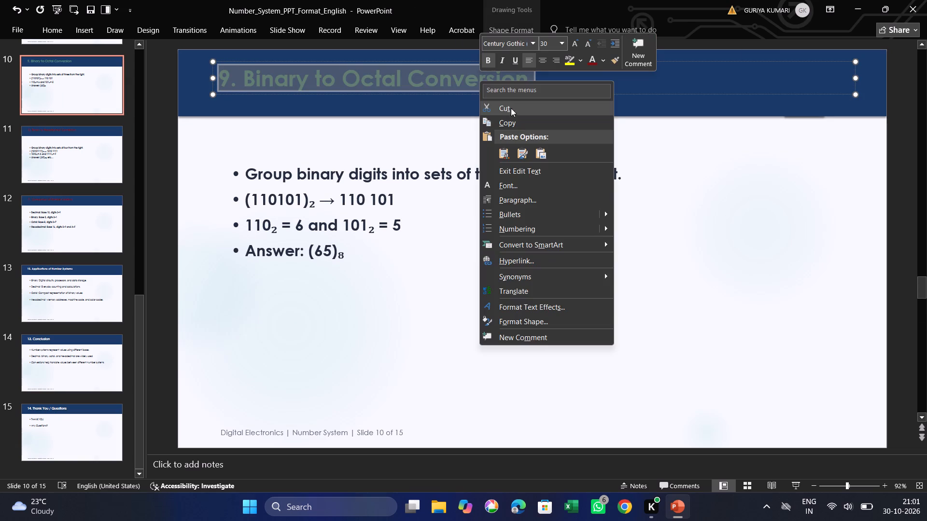
{"action": "left_click", "coordinate": [600, 63]}
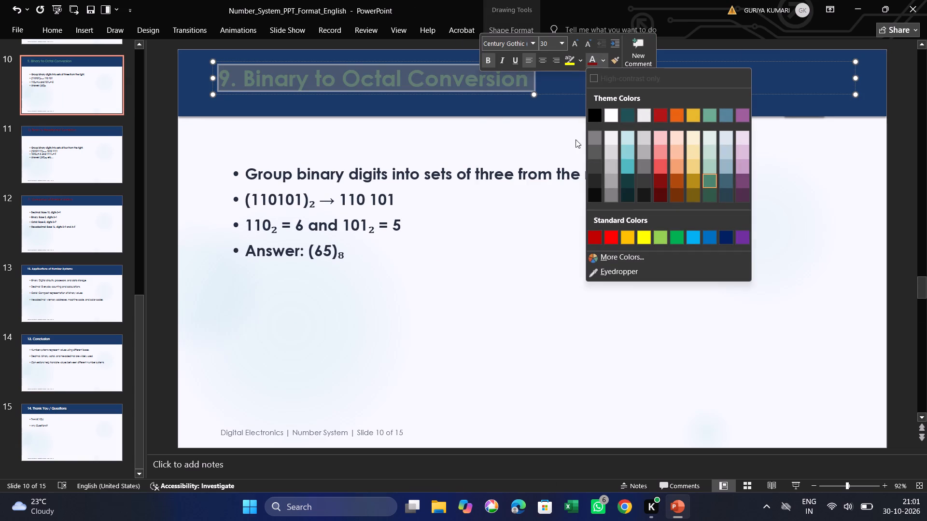
{"action": "left_click", "coordinate": [657, 177]}
{"action": "left_click", "coordinate": [502, 286]}
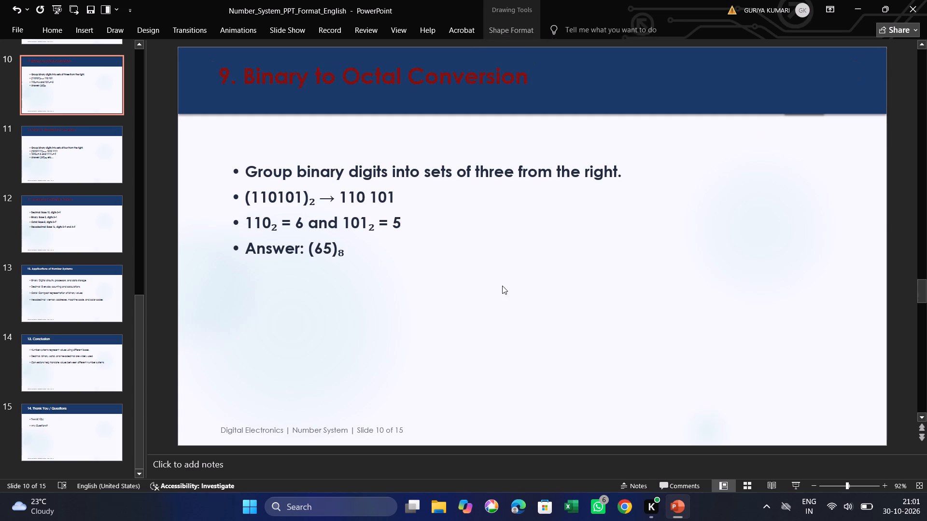
On slide 9, recolour the "8. Binary to Decimal Conversion" title text dark red.
{"action": "left_click", "coordinate": [107, 173]}
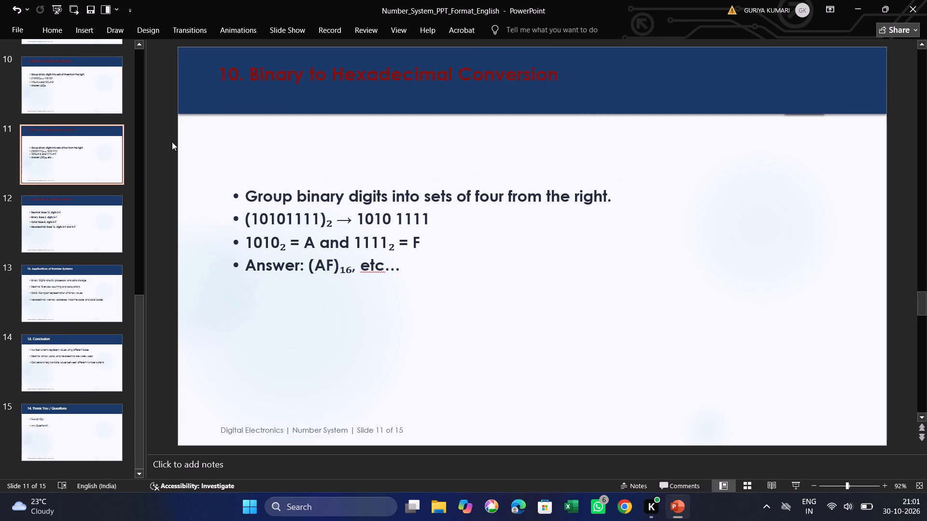
{"action": "scroll", "coordinate": [107, 108], "scroll_direction": "up", "scroll_amount": 2}
{"action": "left_click_drag", "start_coordinate": [71, 226], "coordinate": [78, 226]}
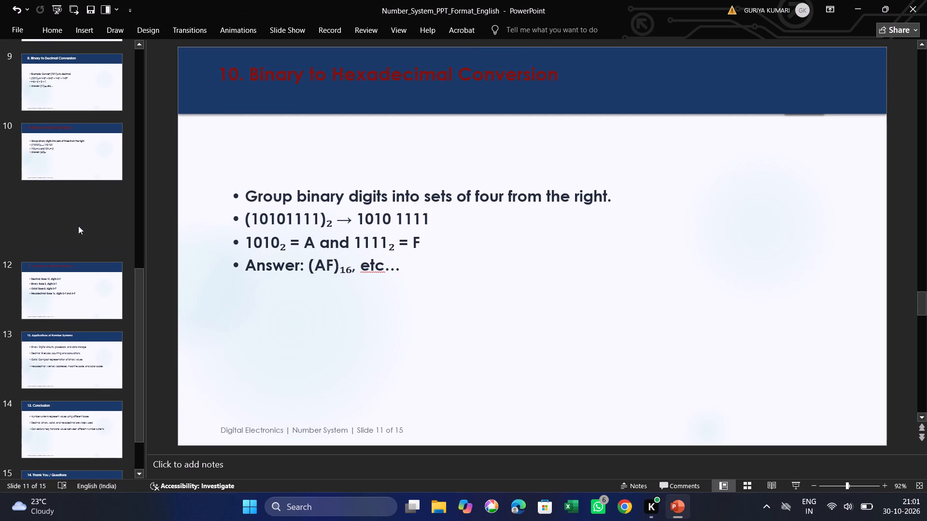
{"action": "left_click", "coordinate": [108, 158]}
{"action": "left_click", "coordinate": [109, 83]}
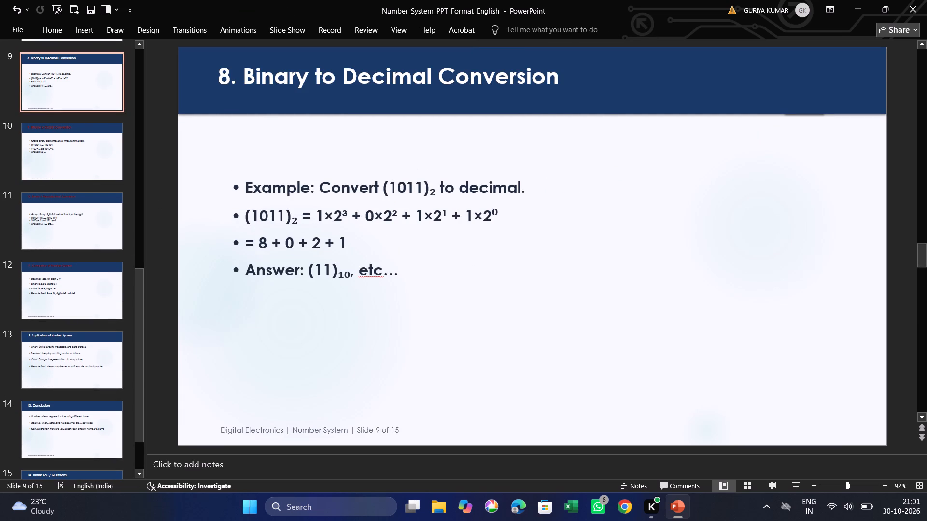
{"action": "left_click_drag", "start_coordinate": [224, 76], "coordinate": [548, 107]}
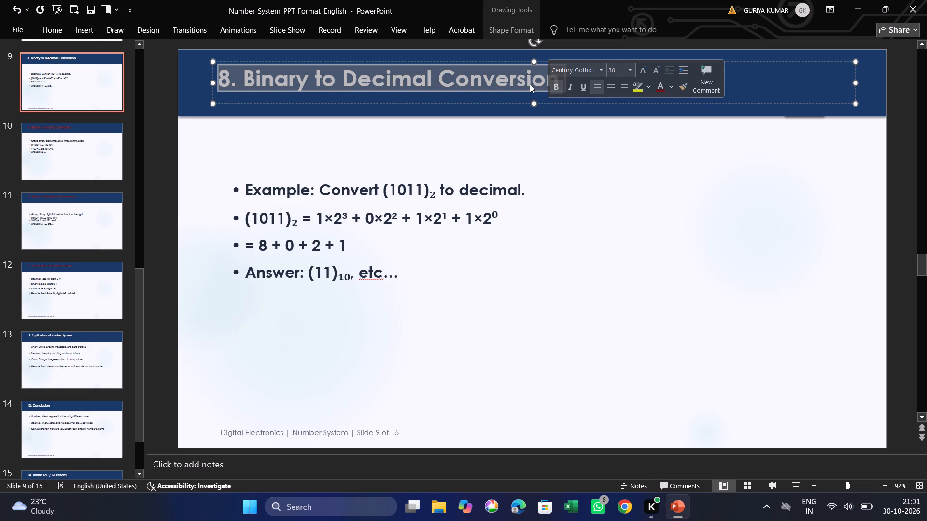
{"action": "left_click", "coordinate": [670, 86]}
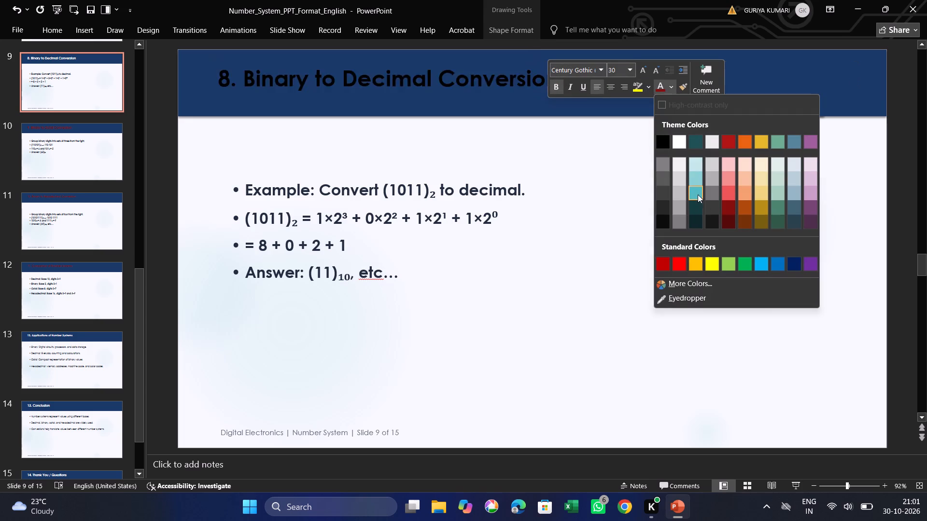
{"action": "left_click", "coordinate": [726, 204]}
{"action": "left_click", "coordinate": [563, 201]}
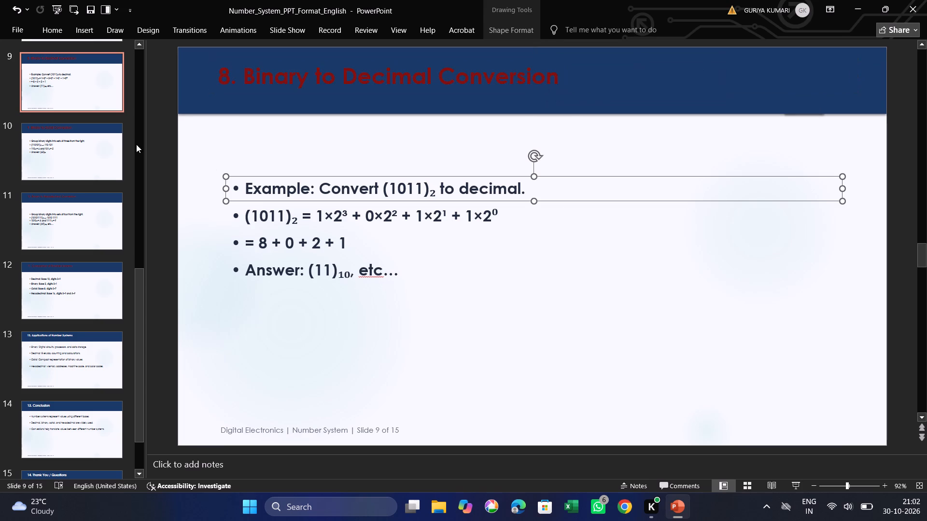
On slide 8, move the "7. Decimal to Binary Conversion" title slightly down within its blue banner.
{"action": "scroll", "coordinate": [60, 94], "scroll_direction": "up", "scroll_amount": 3}
{"action": "left_click", "coordinate": [90, 108]}
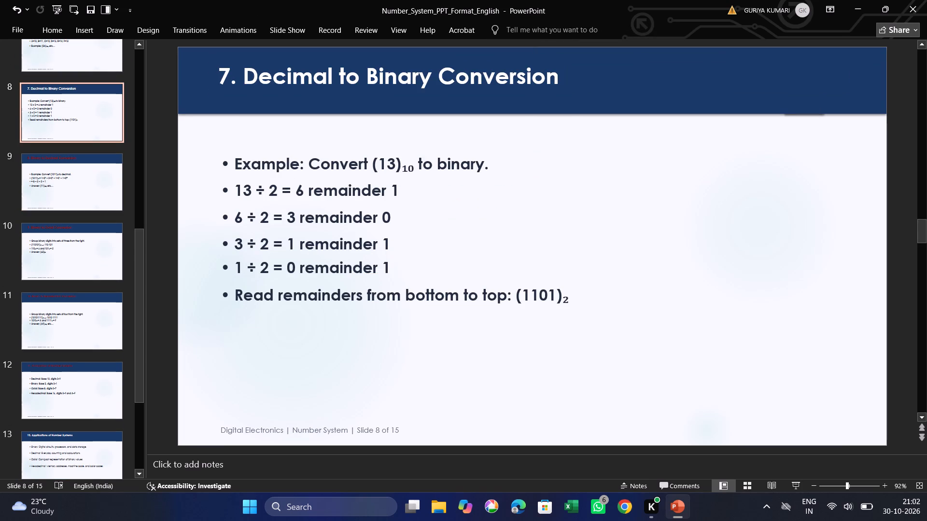
{"action": "left_click_drag", "start_coordinate": [217, 68], "coordinate": [230, 88]}
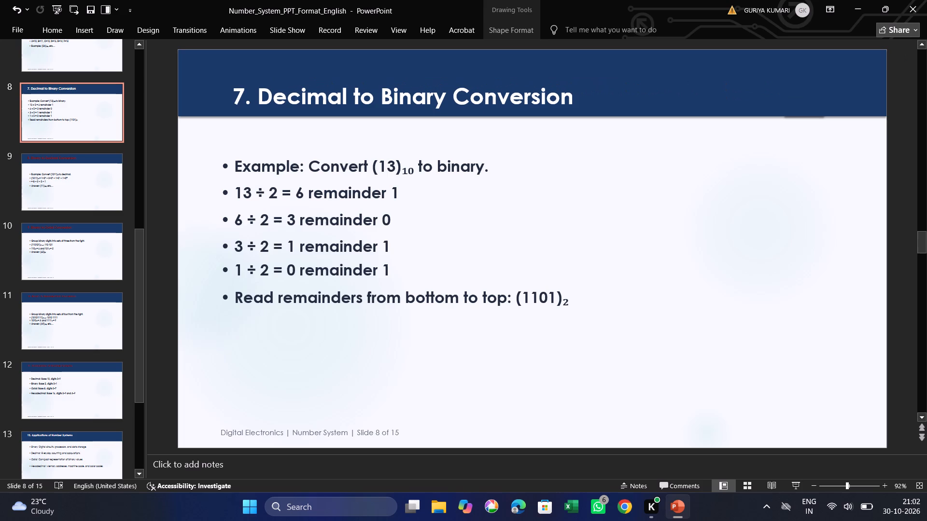
{"action": "left_click_drag", "start_coordinate": [230, 88], "coordinate": [220, 82]}
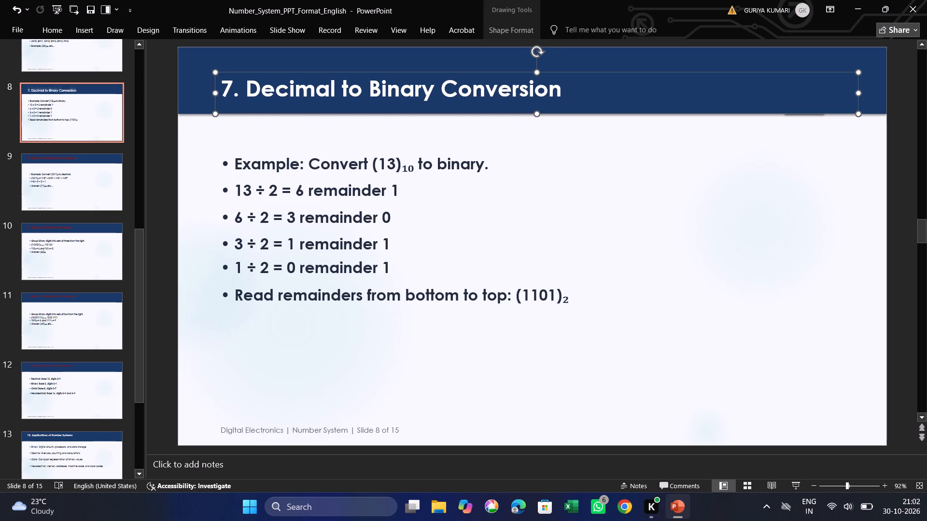
{"action": "left_click", "coordinate": [747, 165]}
{"action": "left_click", "coordinate": [311, 128]}
On slide 8, recolour the "7. Decimal to Binary Conversion" title text dark red.
{"action": "left_click_drag", "start_coordinate": [226, 84], "coordinate": [656, 74]}
{"action": "right_click", "coordinate": [502, 91]}
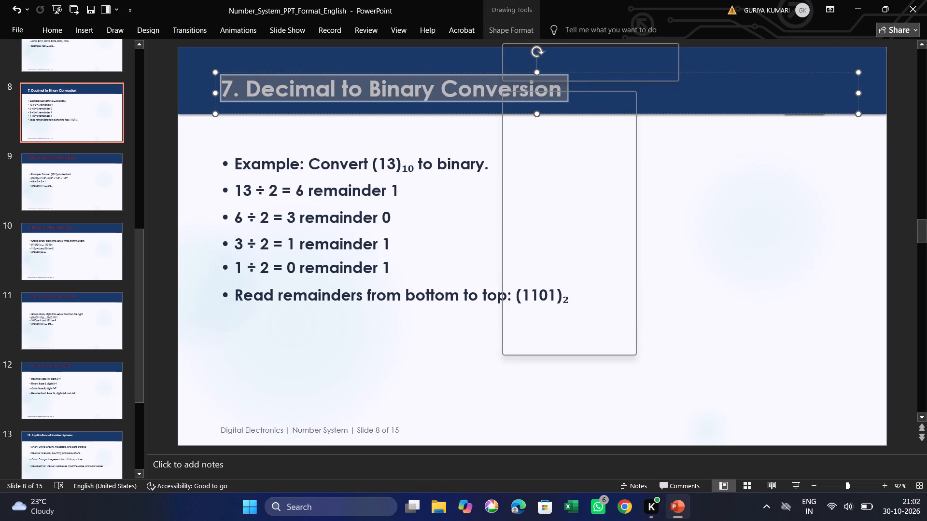
{"action": "left_click", "coordinate": [617, 69]}
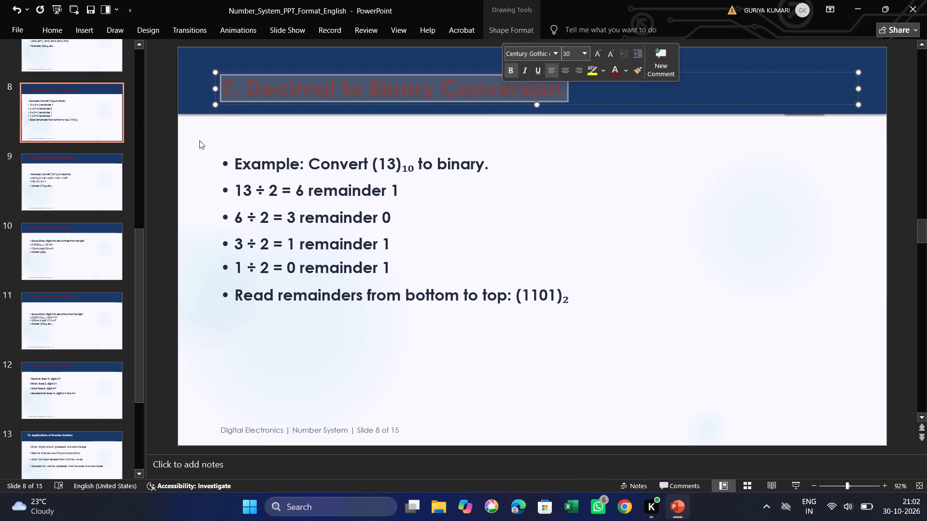
{"action": "left_click", "coordinate": [199, 140]}
On slide 7, recolour the "6. Hexadecimal Number System" title text dark red.
{"action": "scroll", "coordinate": [107, 129], "scroll_direction": "up", "scroll_amount": 2}
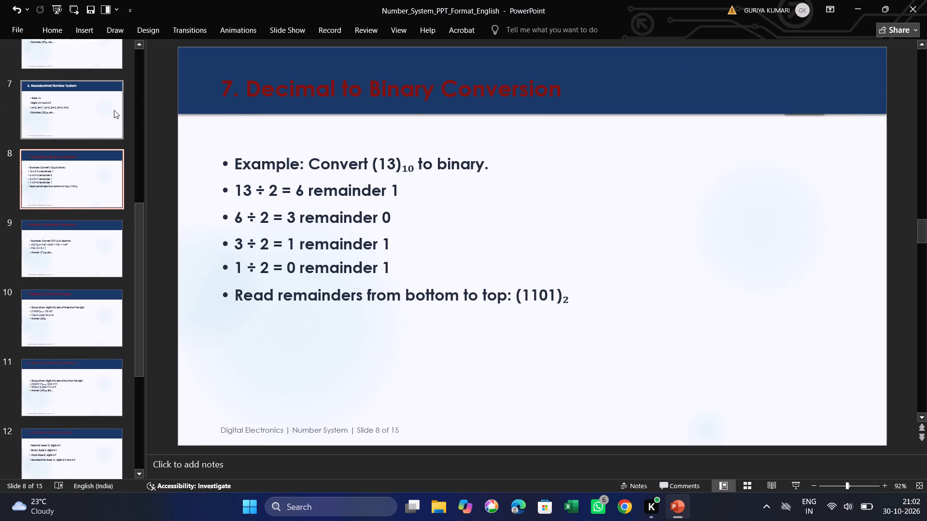
{"action": "left_click", "coordinate": [114, 110]}
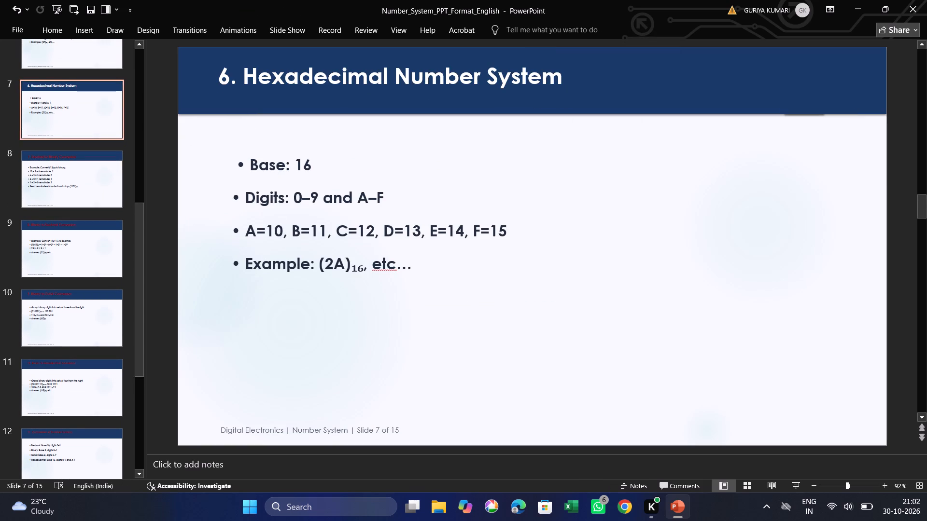
{"action": "left_click_drag", "start_coordinate": [218, 79], "coordinate": [590, 93]}
{"action": "right_click", "coordinate": [504, 71]}
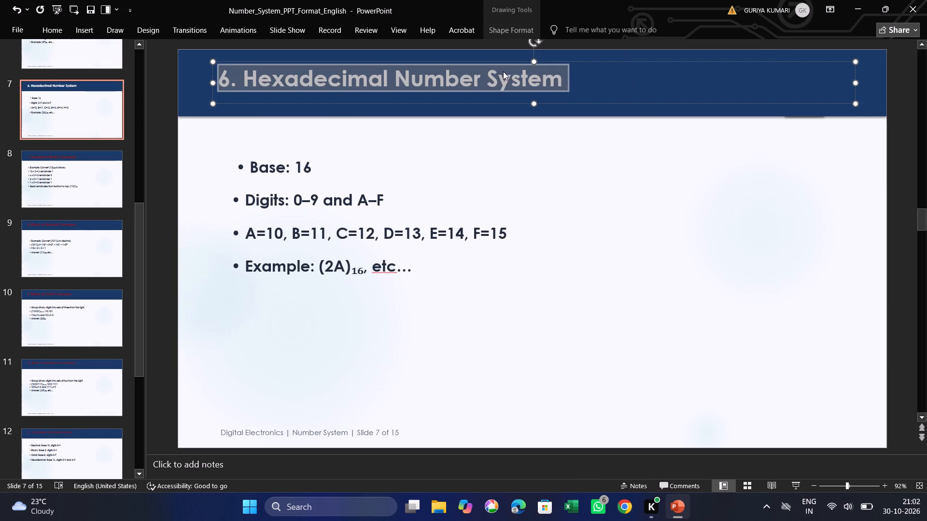
{"action": "left_click", "coordinate": [617, 51]}
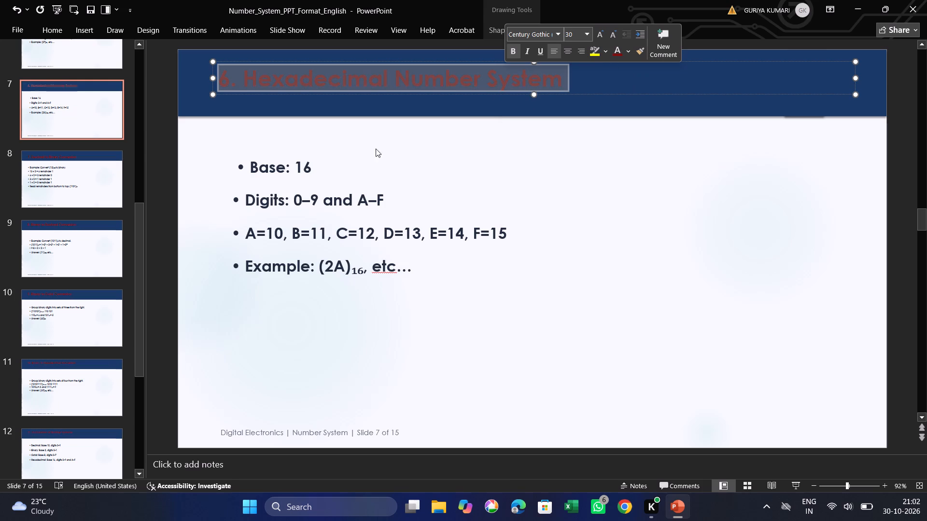
{"action": "left_click", "coordinate": [165, 139]}
On slide 6, recolour the "5. Octal Number System" title text dark red.
{"action": "scroll", "coordinate": [103, 158], "scroll_direction": "up", "scroll_amount": 3}
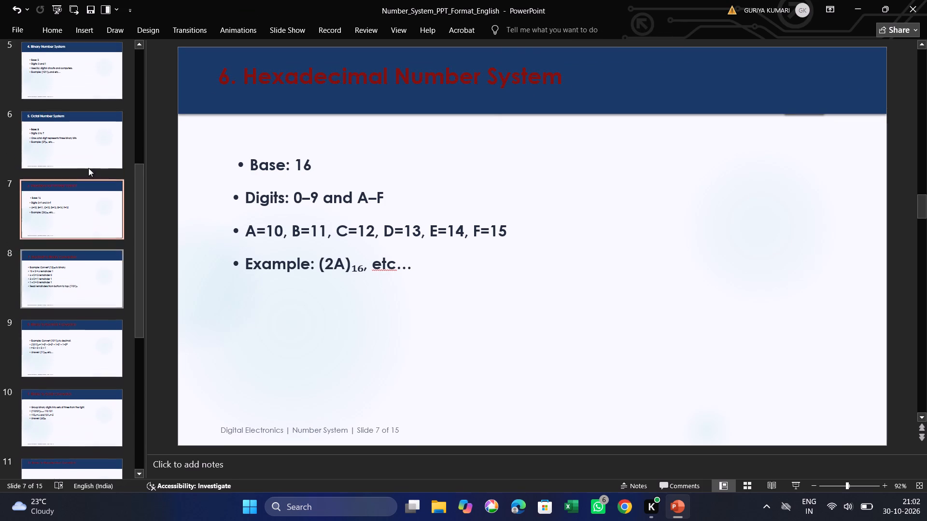
{"action": "left_click", "coordinate": [81, 165]}
{"action": "left_click_drag", "start_coordinate": [219, 69], "coordinate": [487, 54]}
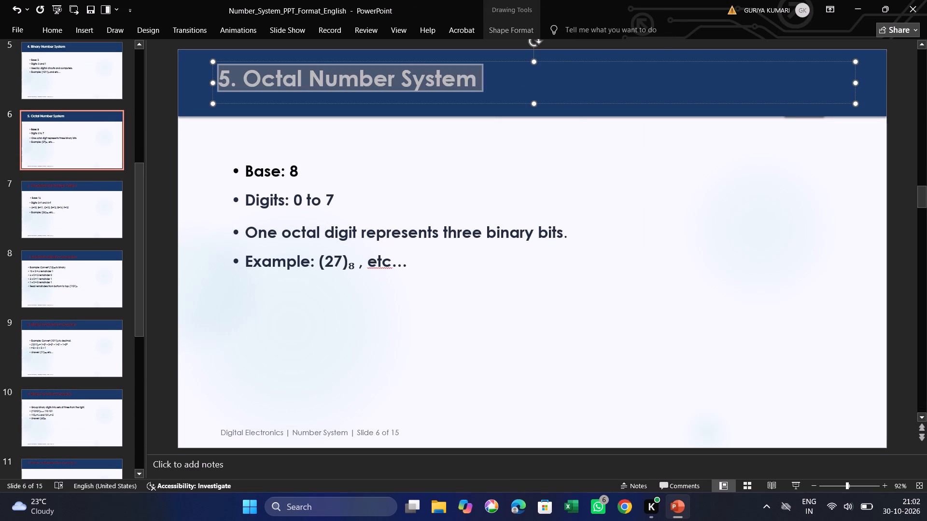
{"action": "left_click_drag", "start_coordinate": [487, 54], "coordinate": [487, 55]}
{"action": "right_click", "coordinate": [399, 71]}
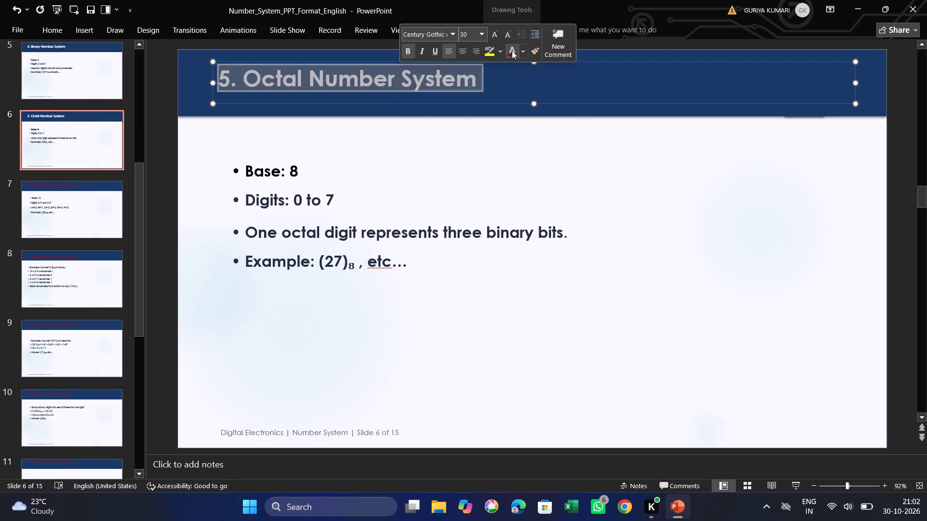
{"action": "left_click", "coordinate": [512, 51]}
On slide 5, recolour the "4. Binary Number System" title text dark red.
{"action": "scroll", "coordinate": [275, 191], "scroll_direction": "up", "scroll_amount": 3}
{"action": "left_click", "coordinate": [98, 155]}
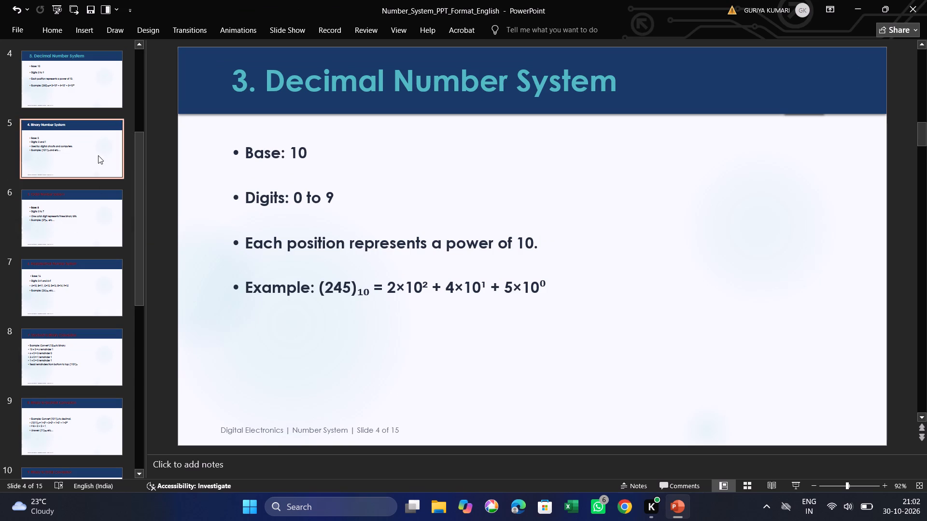
{"action": "left_click_drag", "start_coordinate": [219, 77], "coordinate": [529, 82]}
{"action": "right_click", "coordinate": [397, 89]}
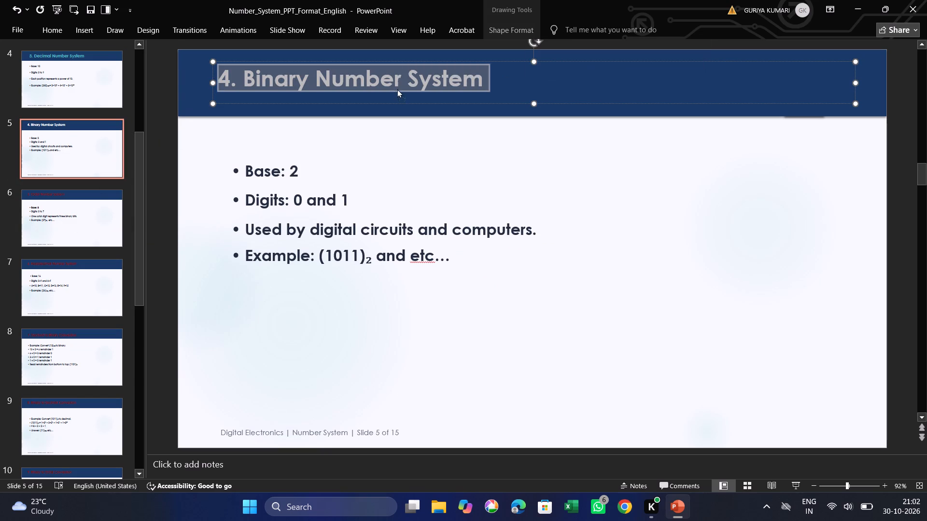
{"action": "left_click", "coordinate": [512, 69]}
On slide 4, recolour the whole "3. Decimal Number System" title text dark red.
{"action": "scroll", "coordinate": [107, 203], "scroll_direction": "up", "scroll_amount": 2}
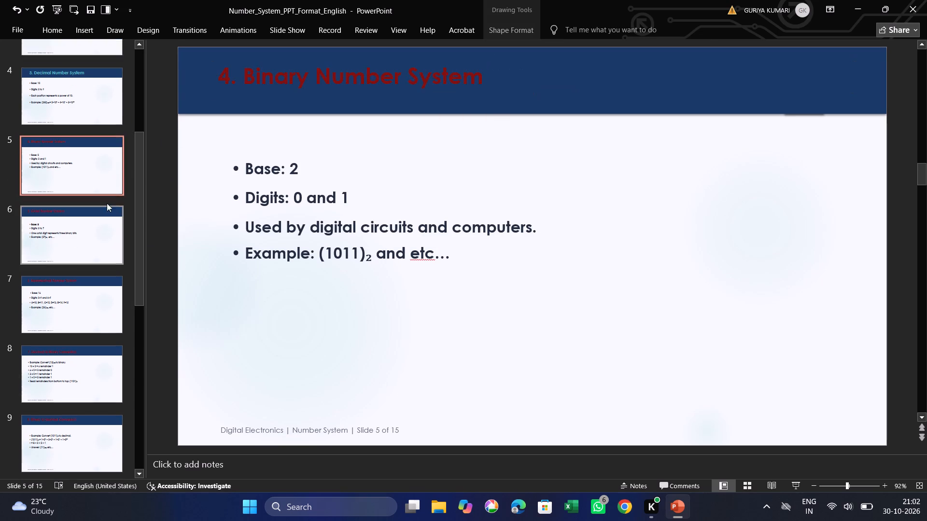
{"action": "left_click", "coordinate": [90, 156]}
{"action": "left_click_drag", "start_coordinate": [239, 84], "coordinate": [480, 101]}
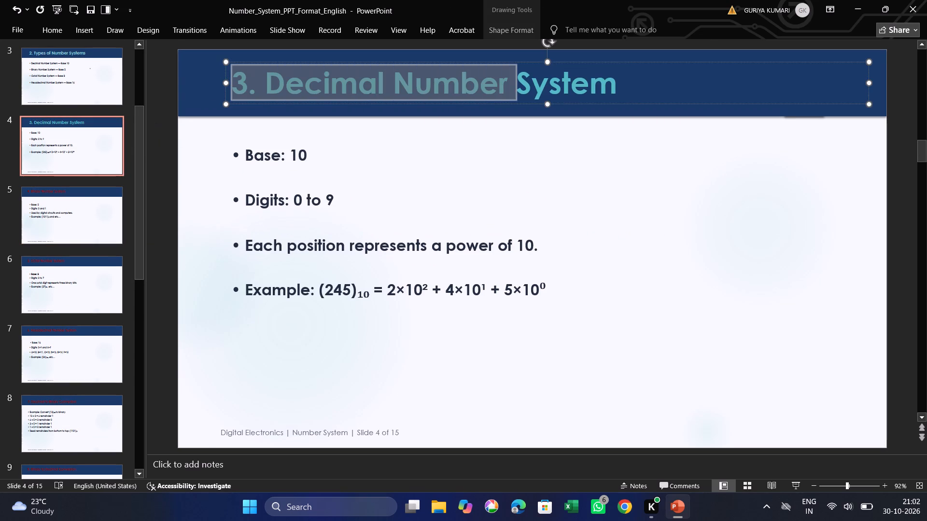
{"action": "left_click_drag", "start_coordinate": [480, 101], "coordinate": [745, 110]}
{"action": "right_click", "coordinate": [433, 83]}
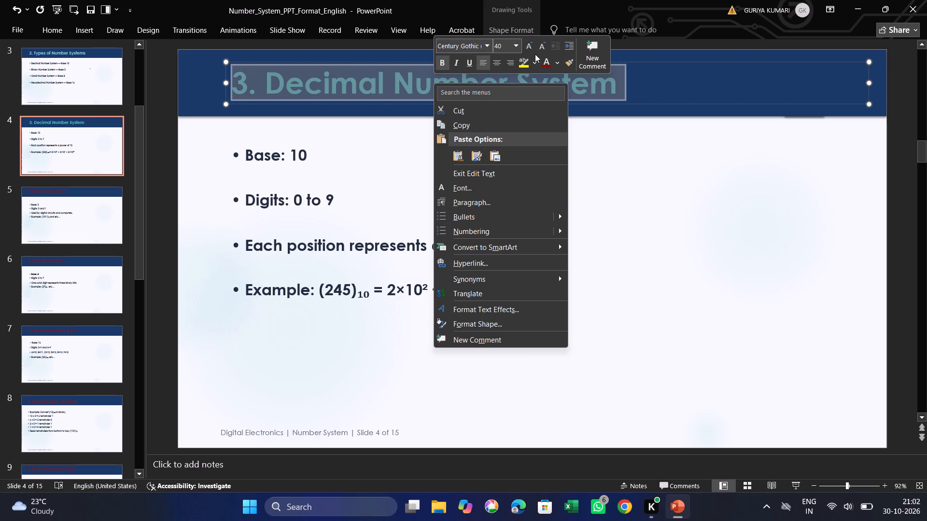
{"action": "left_click", "coordinate": [547, 63]}
On slide 3, recolour the "2. Types of Number Systems" title text dark red.
{"action": "scroll", "coordinate": [82, 254], "scroll_direction": "up", "scroll_amount": 3}
{"action": "left_click", "coordinate": [61, 197]}
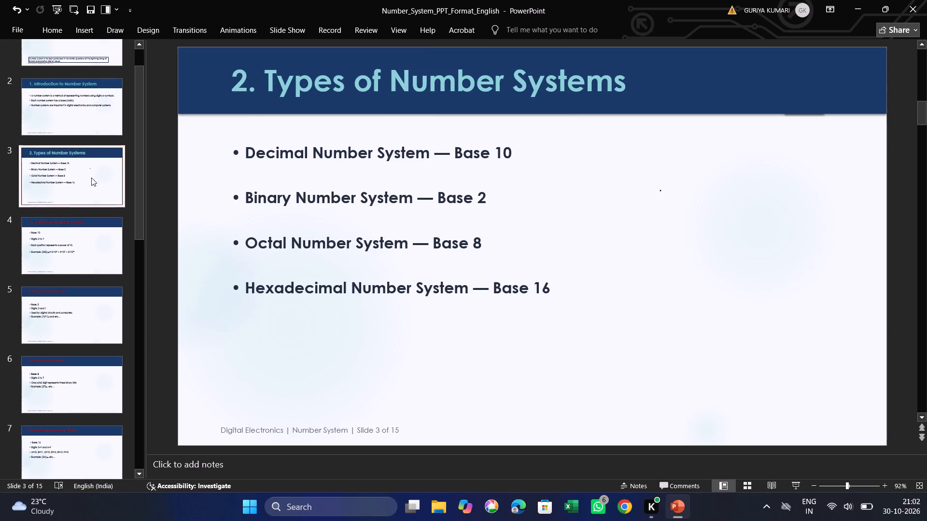
{"action": "left_click_drag", "start_coordinate": [236, 81], "coordinate": [814, 29]}
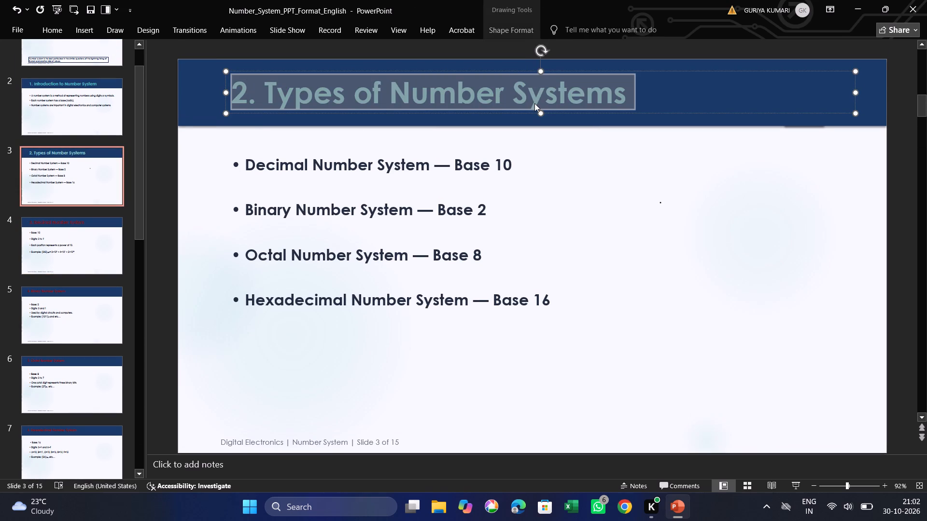
{"action": "right_click", "coordinate": [534, 103]}
{"action": "left_click", "coordinate": [643, 82]}
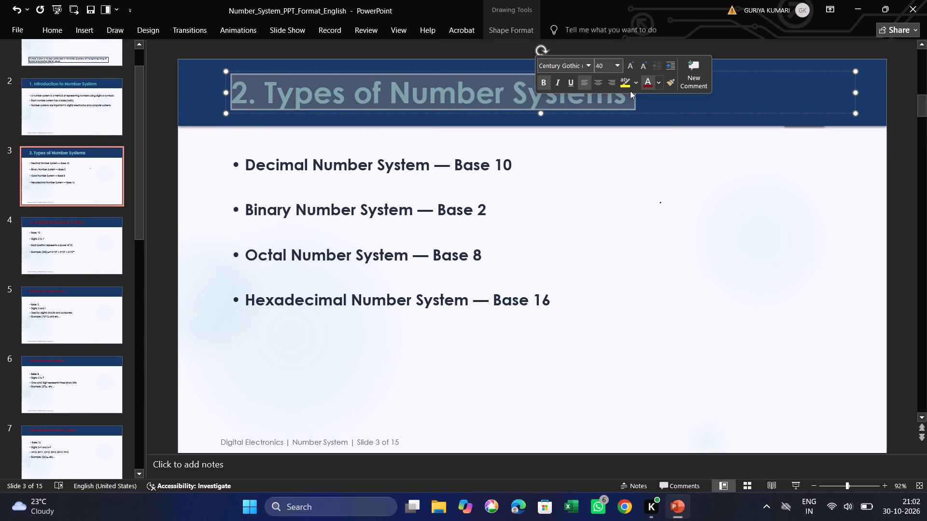
On slide 2, recolour the "1. Introduction to Number System" title text dark red.
{"action": "scroll", "coordinate": [167, 187], "scroll_direction": "up", "scroll_amount": 3}
{"action": "left_click", "coordinate": [53, 152]}
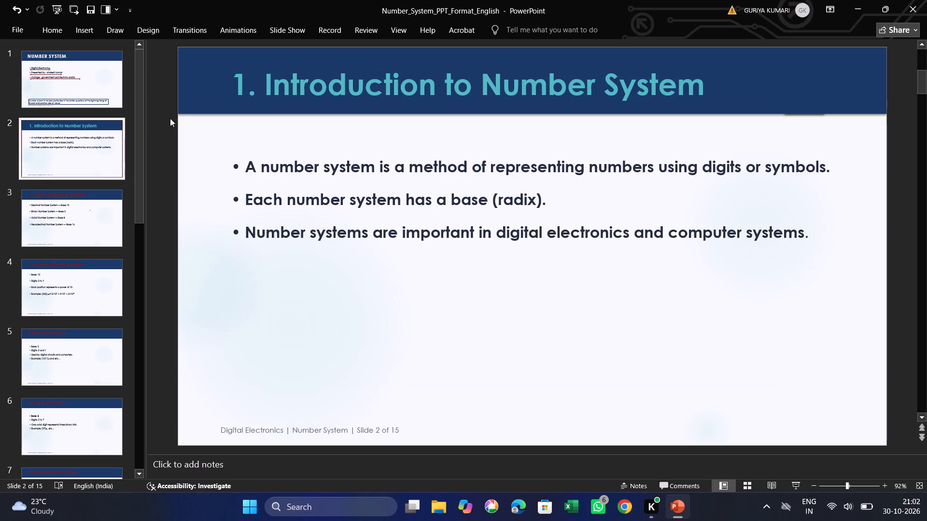
{"action": "left_click_drag", "start_coordinate": [239, 85], "coordinate": [909, 101]}
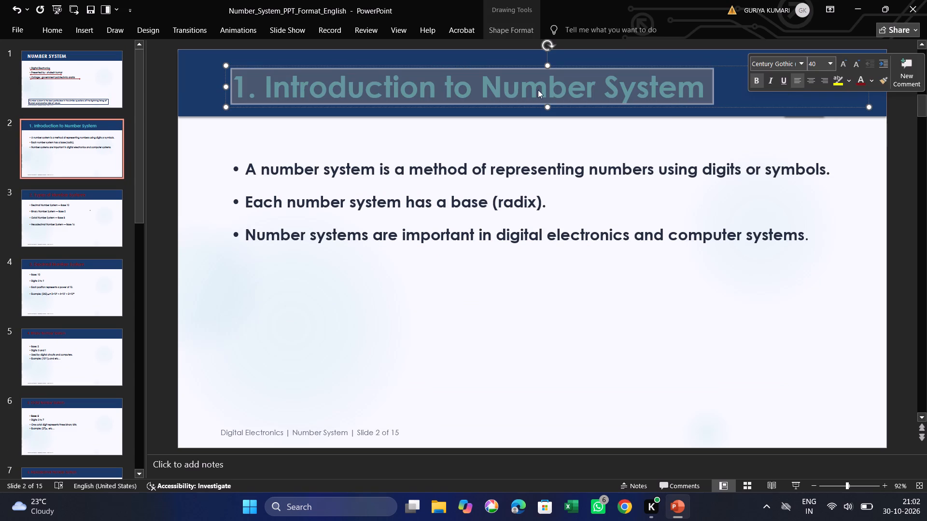
{"action": "right_click", "coordinate": [536, 90]}
{"action": "left_click", "coordinate": [649, 64]}
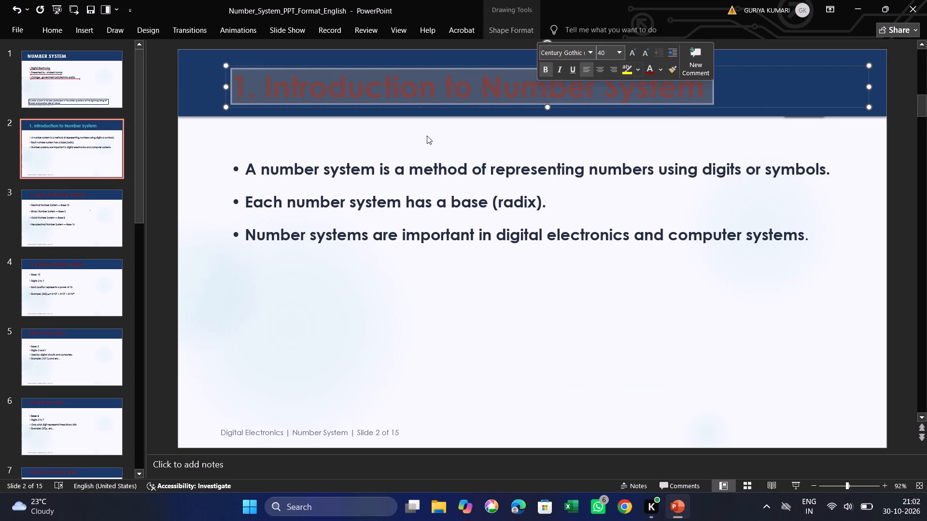
On slide 1, recolour the "NUMBER SYSTEM" presentation title text dark red.
{"action": "scroll", "coordinate": [0, 279], "scroll_direction": "up", "scroll_amount": 3}
{"action": "left_click", "coordinate": [108, 50]}
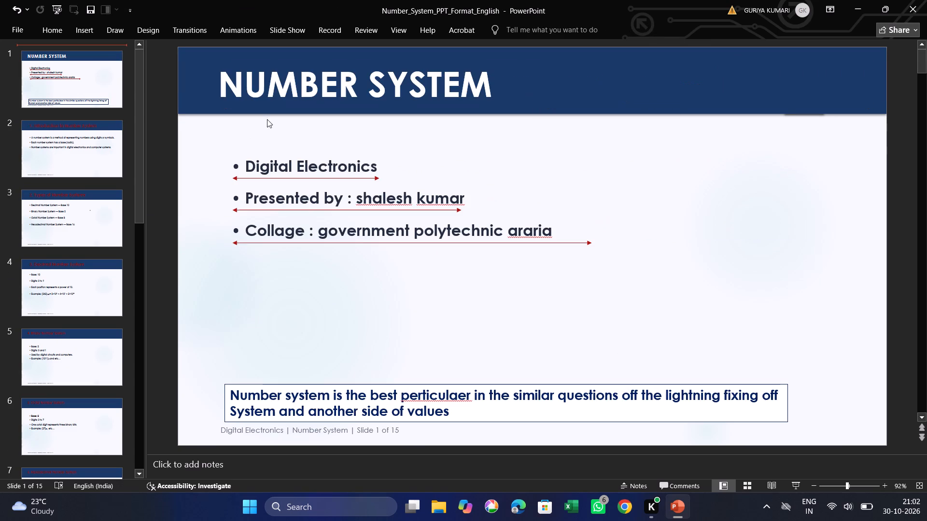
{"action": "left_click_drag", "start_coordinate": [225, 84], "coordinate": [609, 89]}
{"action": "right_click", "coordinate": [411, 96]}
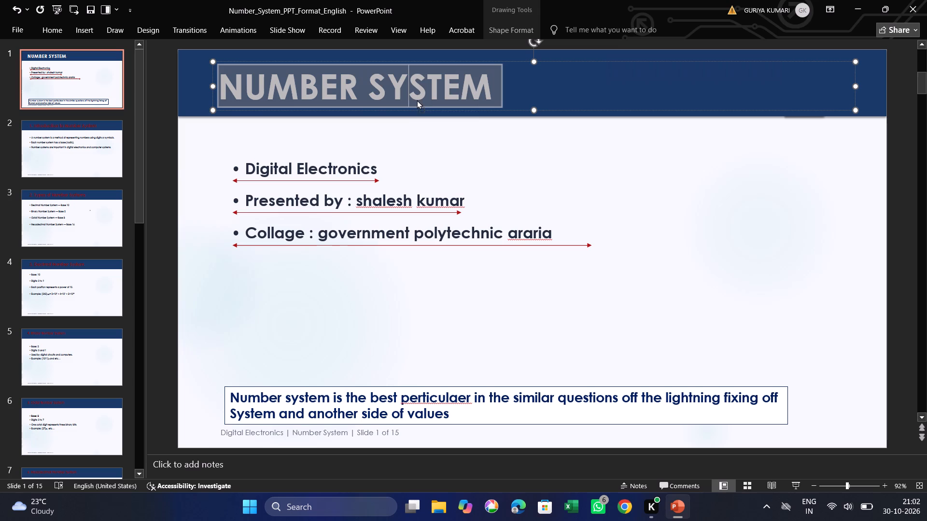
{"action": "left_click", "coordinate": [646, 145]}
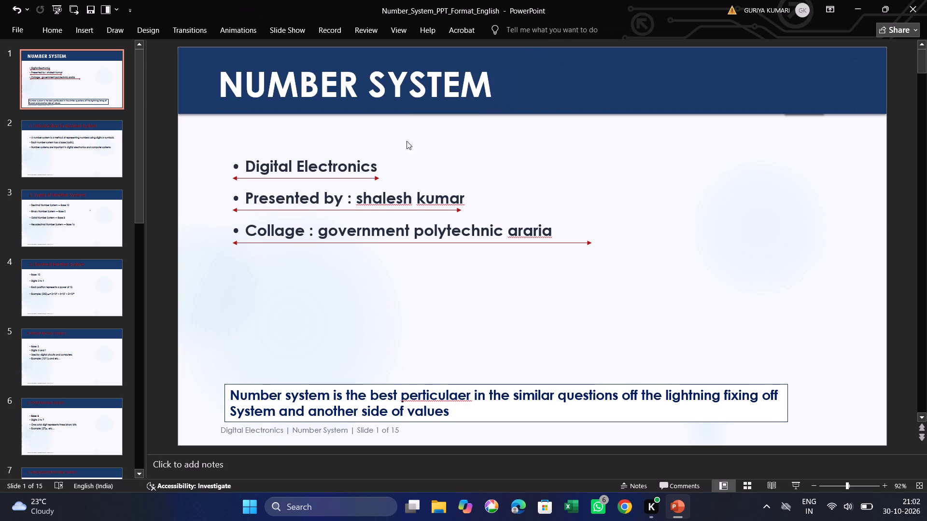
{"action": "left_click_drag", "start_coordinate": [226, 82], "coordinate": [508, 55]}
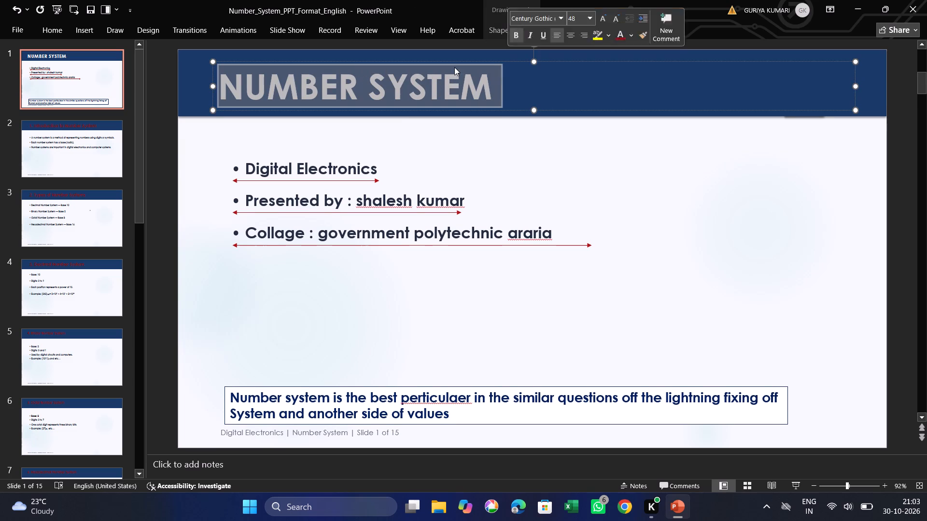
{"action": "right_click", "coordinate": [389, 84]}
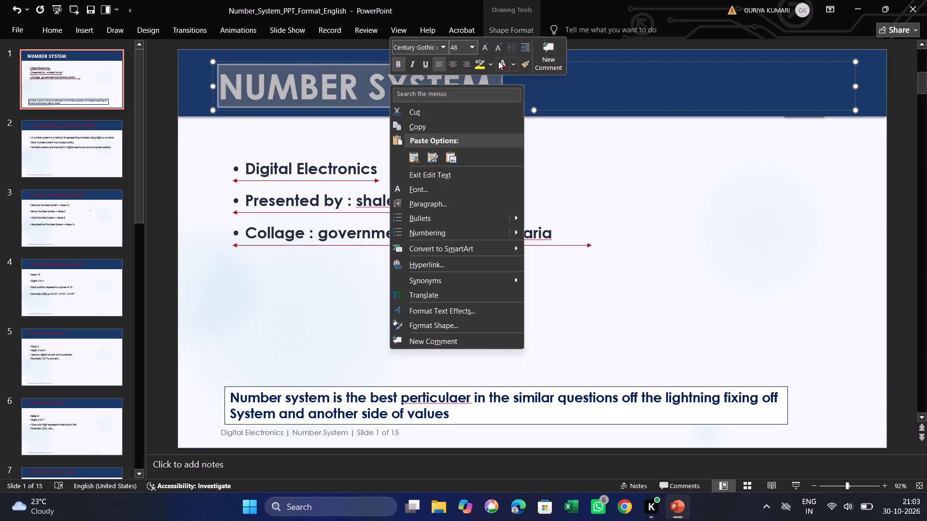
{"action": "left_click", "coordinate": [502, 64]}
{"action": "left_click", "coordinate": [644, 331]}
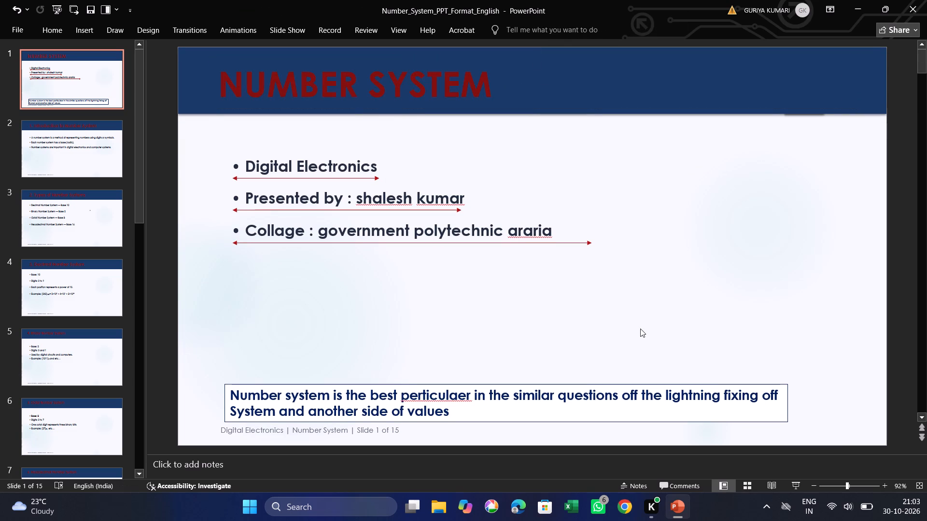
On slide 13, recolour the "12. Applications of Number Systems" title text dark red.
{"action": "scroll", "coordinate": [92, 163], "scroll_direction": "down", "scroll_amount": 2}
{"action": "scroll", "coordinate": [88, 174], "scroll_direction": "up", "scroll_amount": 1}
{"action": "scroll", "coordinate": [88, 177], "scroll_direction": "down", "scroll_amount": 2}
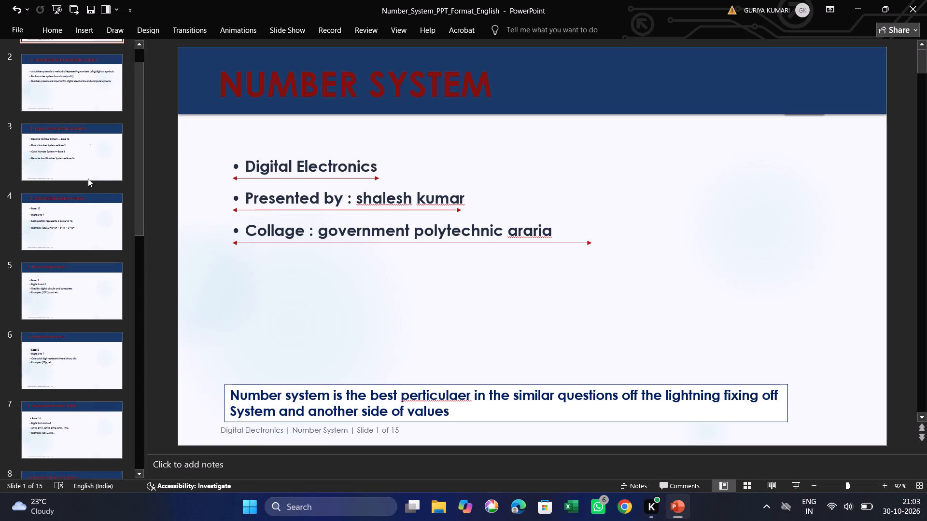
{"action": "scroll", "coordinate": [88, 178], "scroll_direction": "down", "scroll_amount": 19}
{"action": "scroll", "coordinate": [90, 184], "scroll_direction": "up", "scroll_amount": 1}
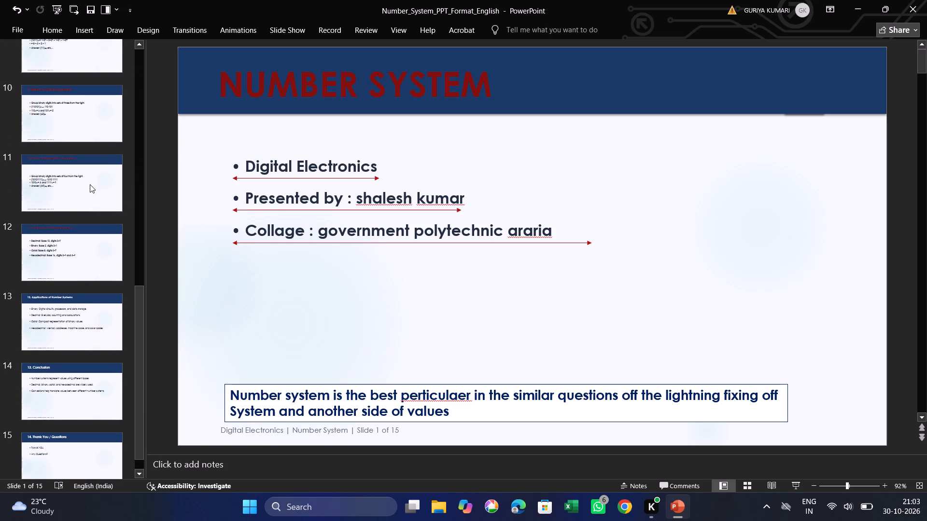
{"action": "scroll", "coordinate": [90, 221], "scroll_direction": "down", "scroll_amount": 4}
{"action": "left_click", "coordinate": [55, 295]}
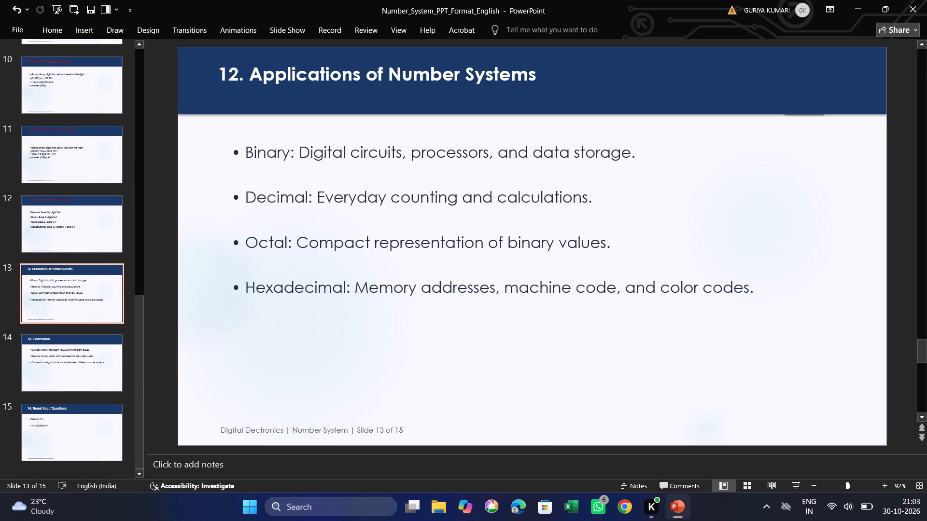
{"action": "left_click_drag", "start_coordinate": [219, 77], "coordinate": [578, 94]}
{"action": "right_click", "coordinate": [479, 75]}
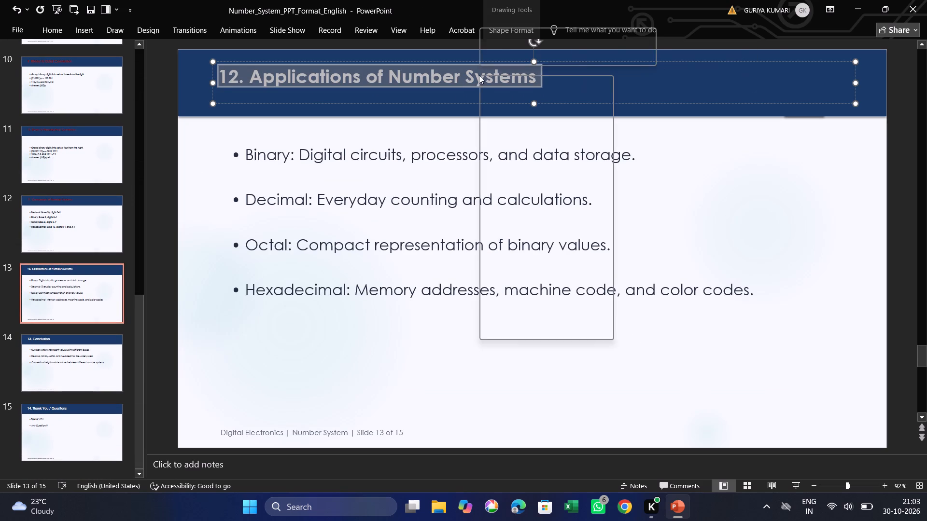
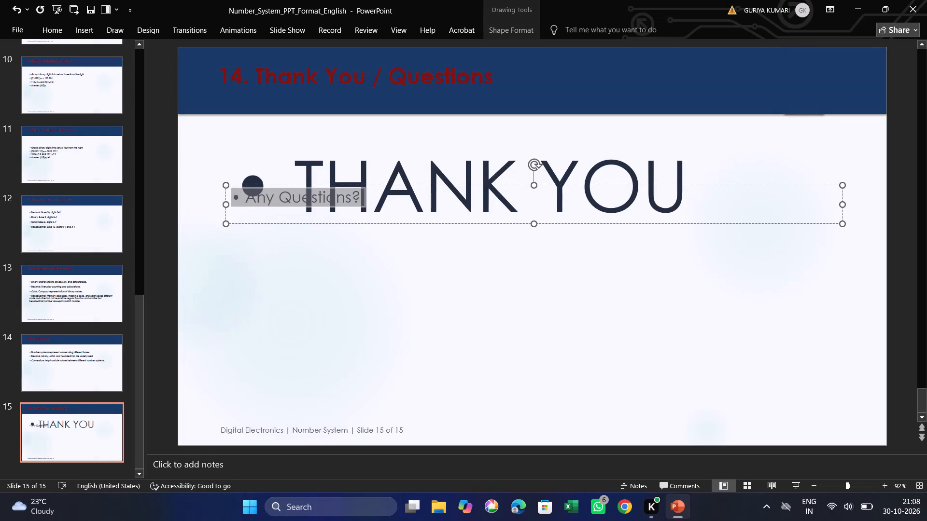
On slide 15, cut the "Any Questions?" text and move its emptied text box below the "THANK YOU" line.
{"action": "right_click", "coordinate": [290, 203]}
{"action": "left_click", "coordinate": [336, 222]}
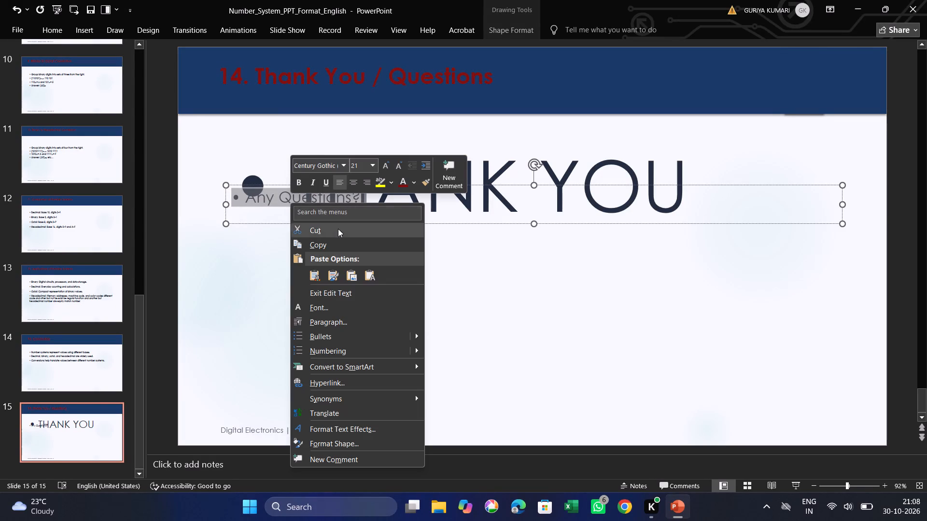
{"action": "left_click", "coordinate": [338, 229]}
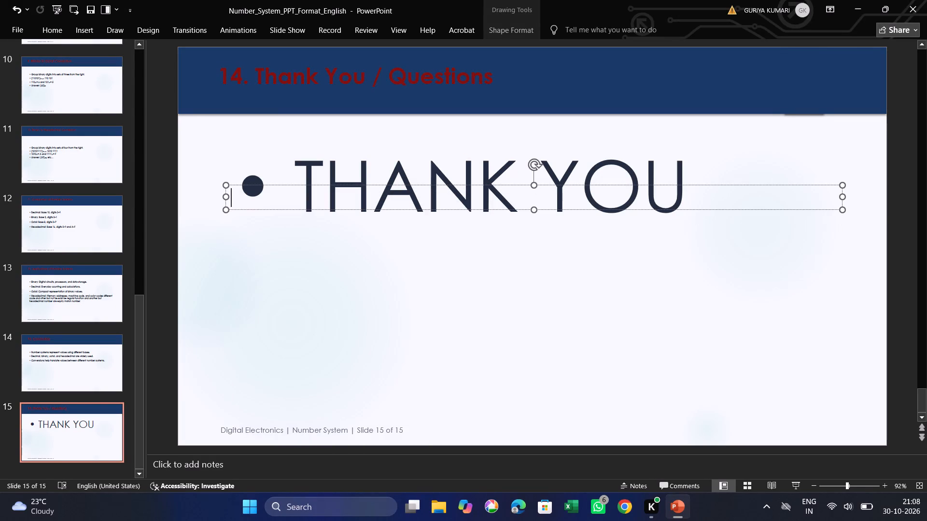
{"action": "left_click_drag", "start_coordinate": [533, 187], "coordinate": [534, 135]}
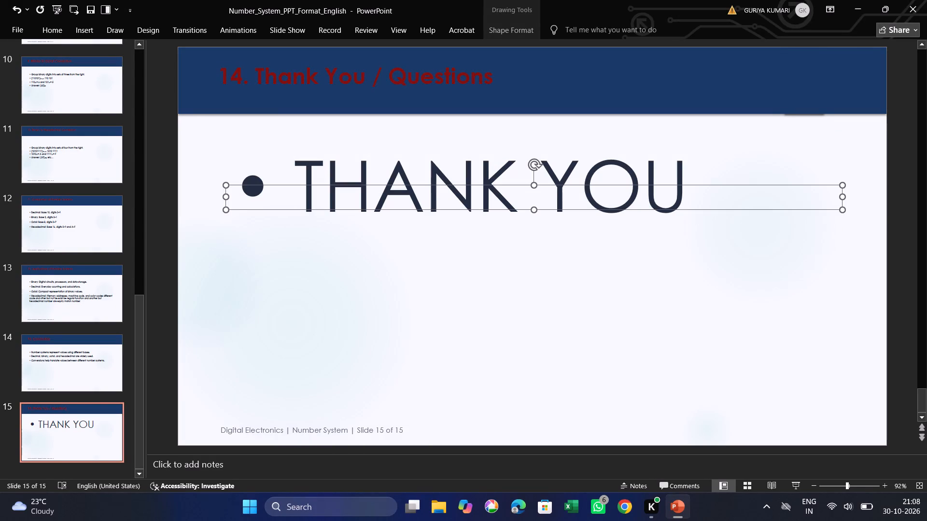
{"action": "left_click_drag", "start_coordinate": [530, 209], "coordinate": [534, 303]}
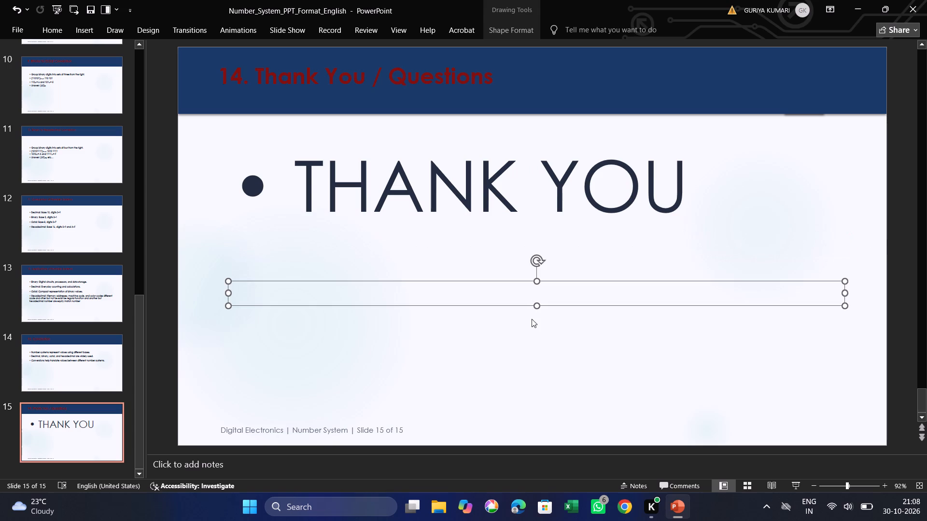
Move the "THANK YOU" text box down into the lower half of slide 15, above the footer.
{"action": "left_click", "coordinate": [626, 163]}
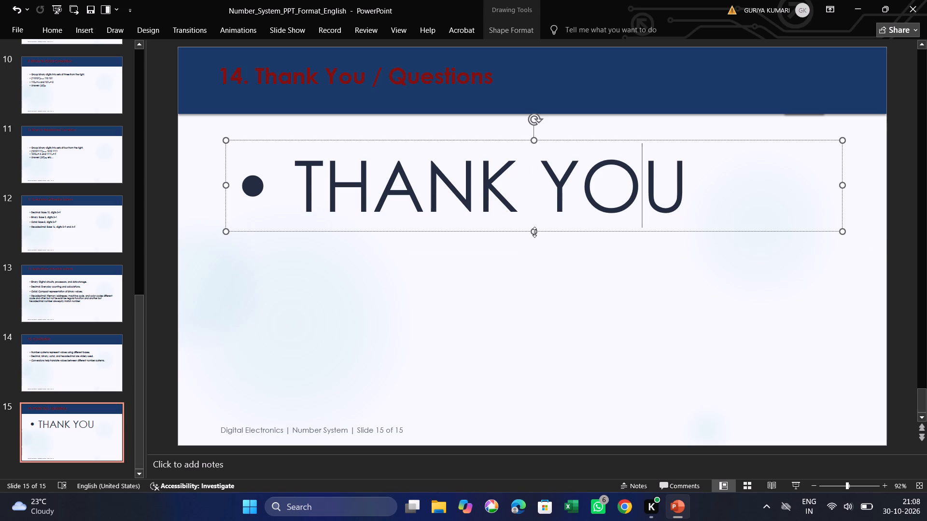
{"action": "left_click_drag", "start_coordinate": [535, 232], "coordinate": [546, 329]}
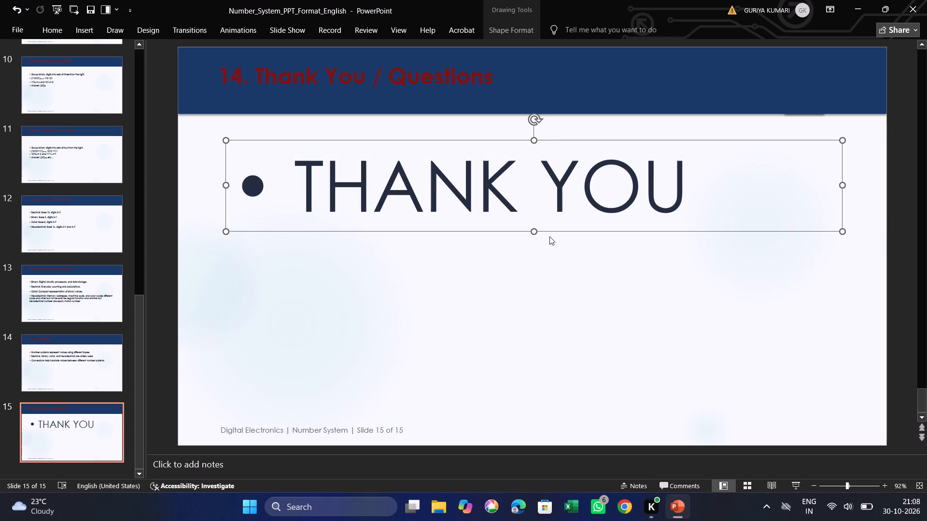
{"action": "left_click_drag", "start_coordinate": [534, 195], "coordinate": [541, 251]}
{"action": "left_click_drag", "start_coordinate": [519, 191], "coordinate": [522, 206]}
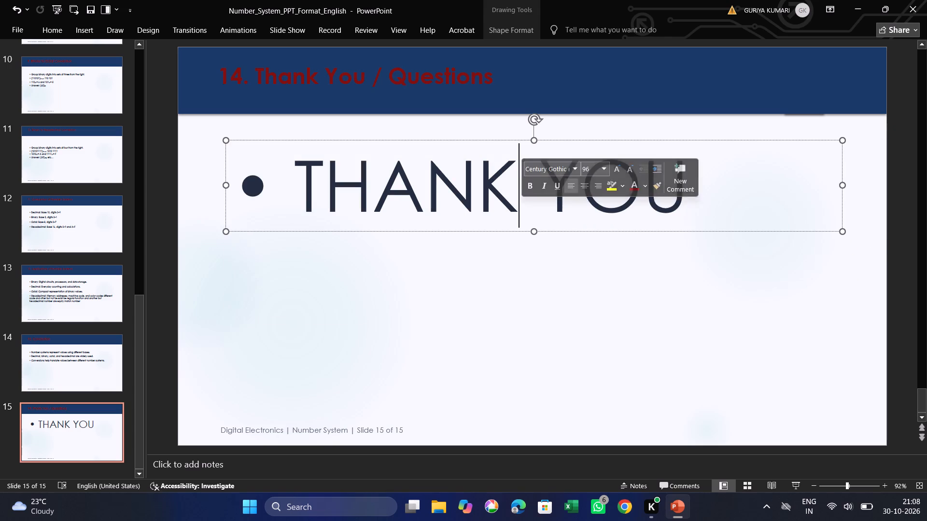
{"action": "left_click", "coordinate": [767, 210]}
{"action": "left_click_drag", "start_coordinate": [759, 186], "coordinate": [765, 310]}
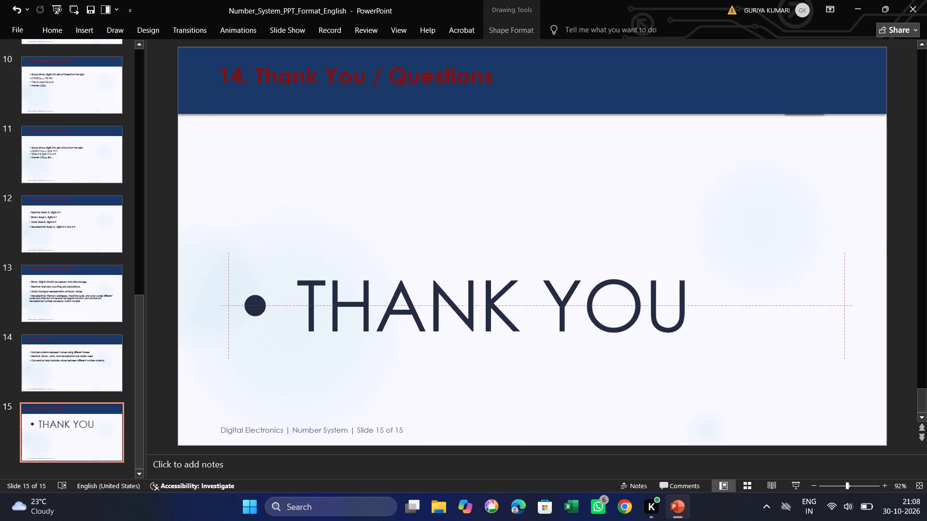
{"action": "left_click_drag", "start_coordinate": [765, 310], "coordinate": [765, 324]}
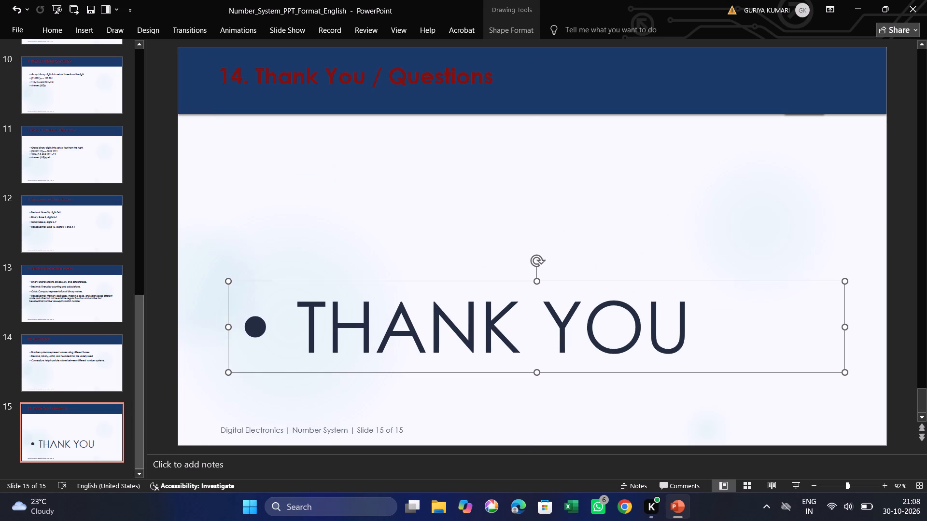
On slide 15, cut the "Digital Electronics | Number System | Slide 15 of 15" footer text.
{"action": "left_click_drag", "start_coordinate": [221, 428], "coordinate": [406, 439]}
{"action": "right_click", "coordinate": [352, 427]}
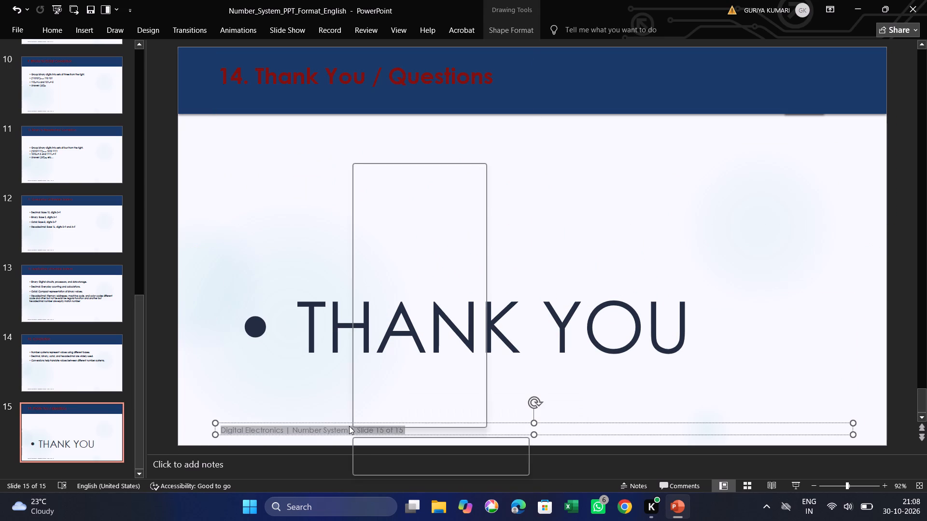
{"action": "left_click", "coordinate": [382, 189]}
On slide 14, cut the whole "Digital Electronics | Number System | Slide 14 of 15" footer text.
{"action": "left_click", "coordinate": [98, 368]}
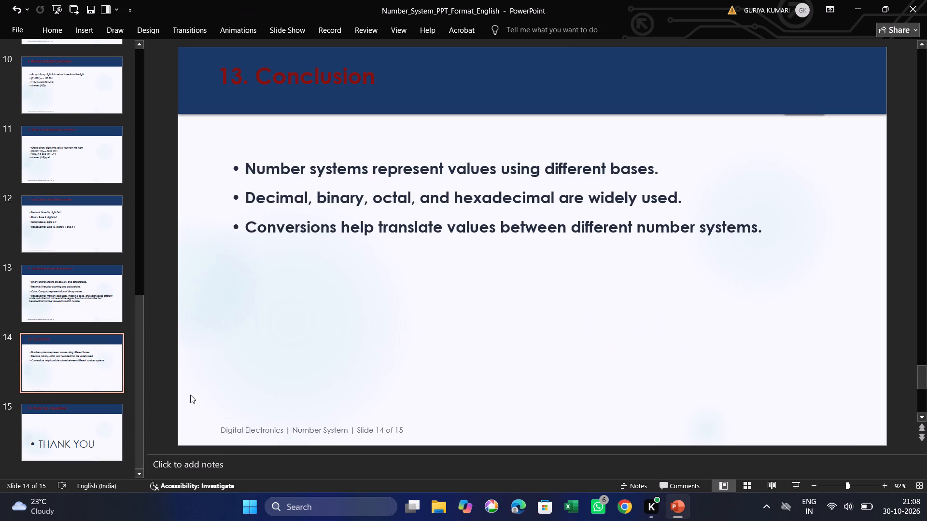
{"action": "left_click_drag", "start_coordinate": [223, 427], "coordinate": [391, 432]}
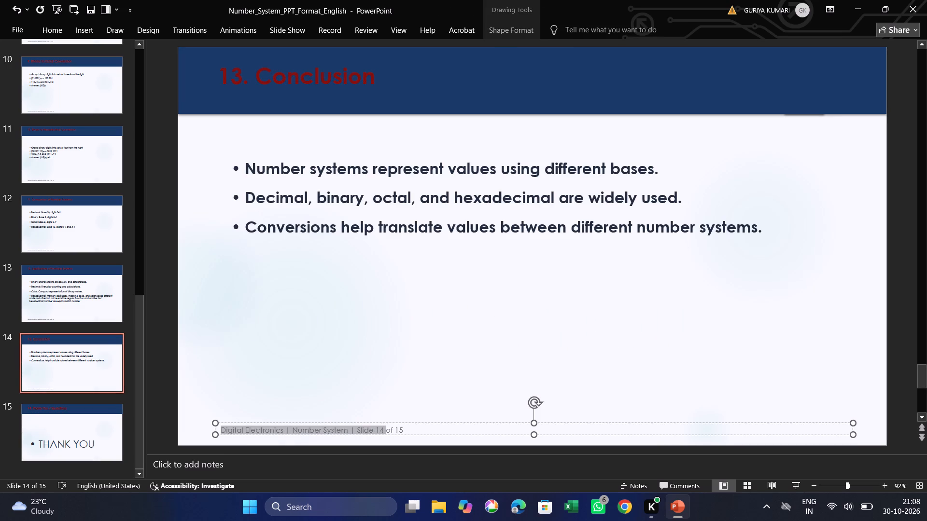
{"action": "left_click_drag", "start_coordinate": [391, 432], "coordinate": [413, 436]}
{"action": "right_click", "coordinate": [379, 425]}
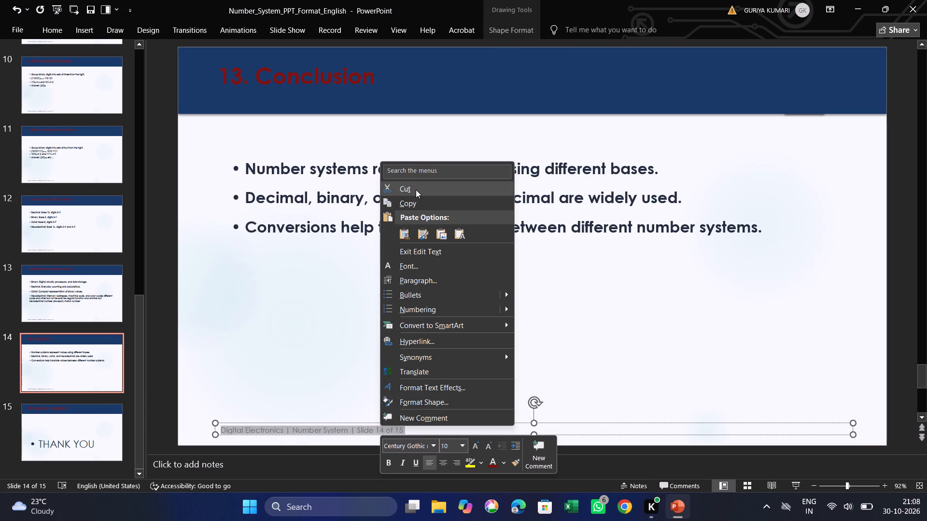
{"action": "left_click", "coordinate": [416, 187]}
On slide 13, cut the whole "Digital Electronics | Number System | Slide 13 of 15" footer text.
{"action": "left_click", "coordinate": [70, 293]}
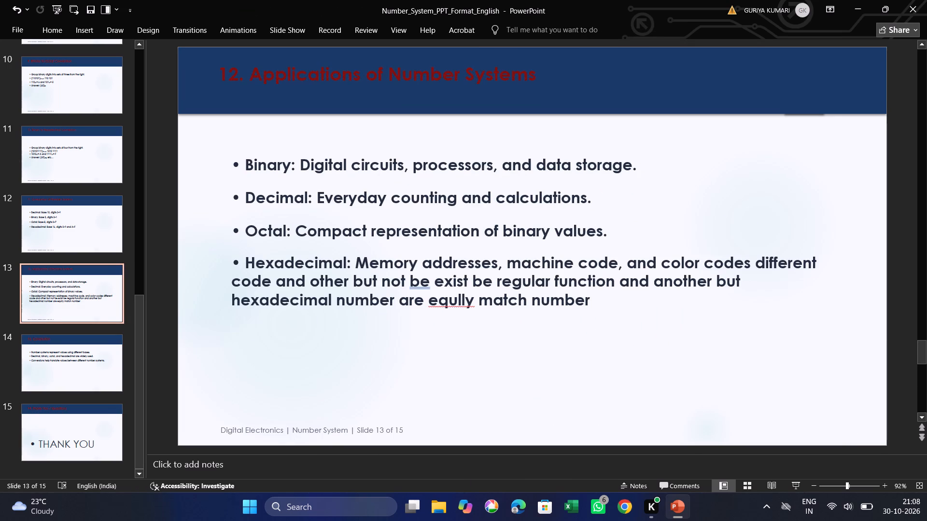
{"action": "left_click_drag", "start_coordinate": [223, 427], "coordinate": [414, 443]}
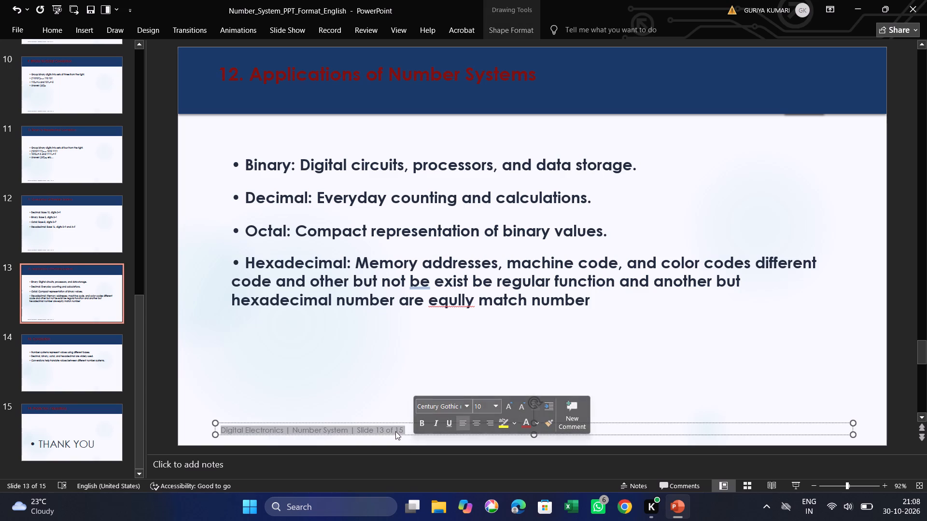
{"action": "right_click", "coordinate": [395, 430]}
{"action": "left_click", "coordinate": [420, 197]}
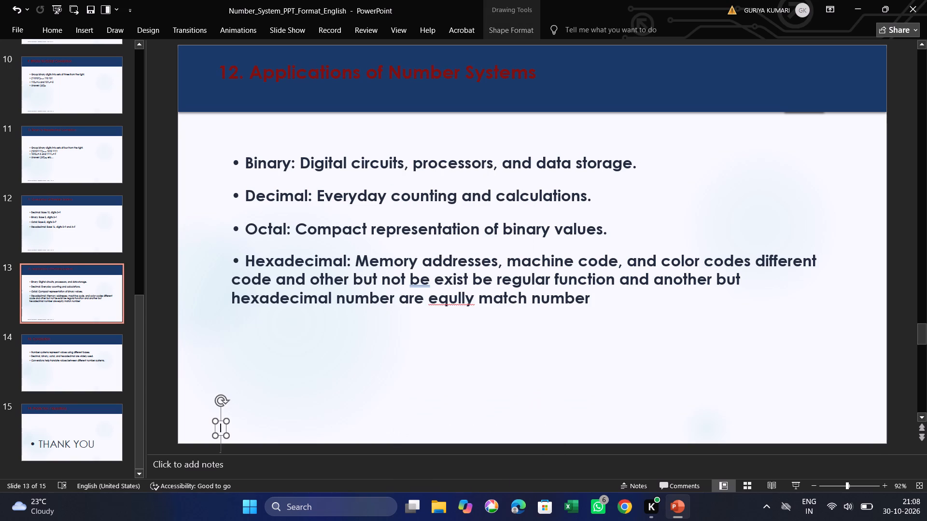
On slide 12, cut the "Digital Electronics | Number System | Slide 12 of 15" footer text and its emptied text box.
{"action": "left_click", "coordinate": [95, 237]}
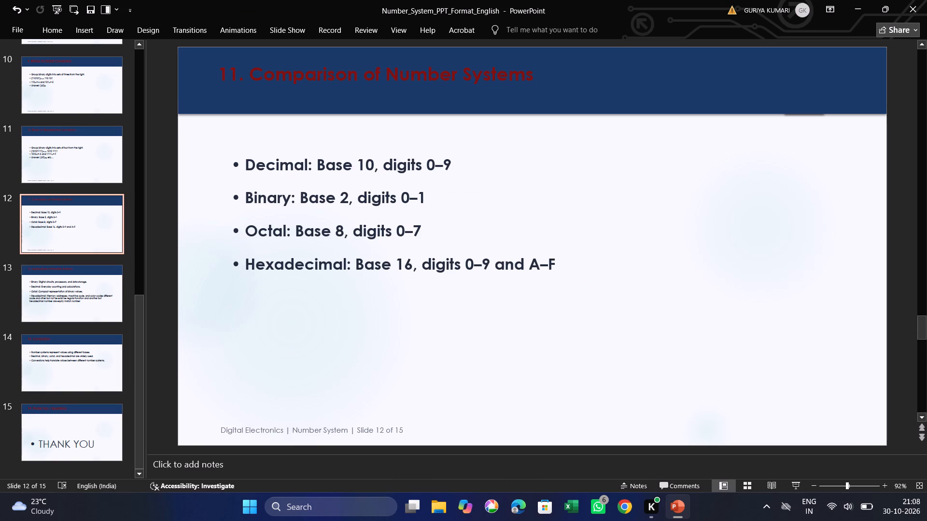
{"action": "left_click_drag", "start_coordinate": [221, 431], "coordinate": [447, 428]}
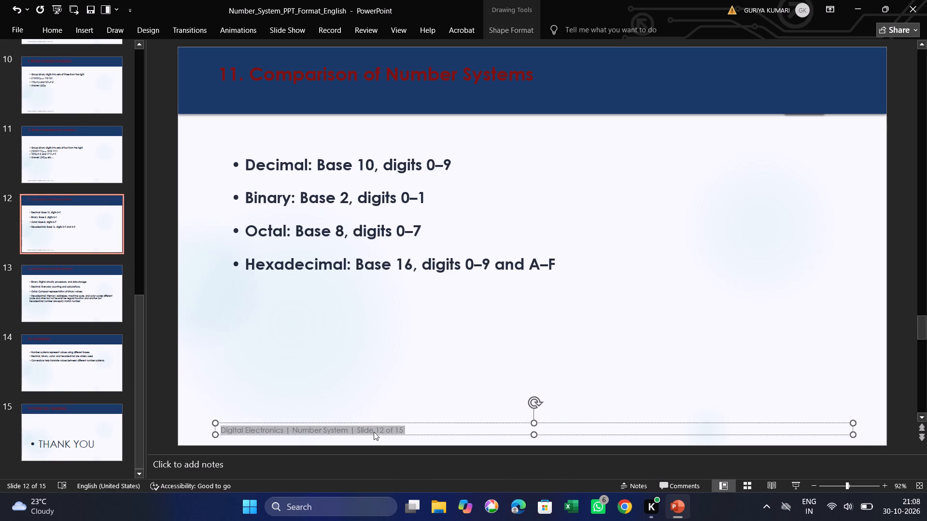
{"action": "right_click", "coordinate": [374, 430]}
{"action": "left_click", "coordinate": [395, 195]}
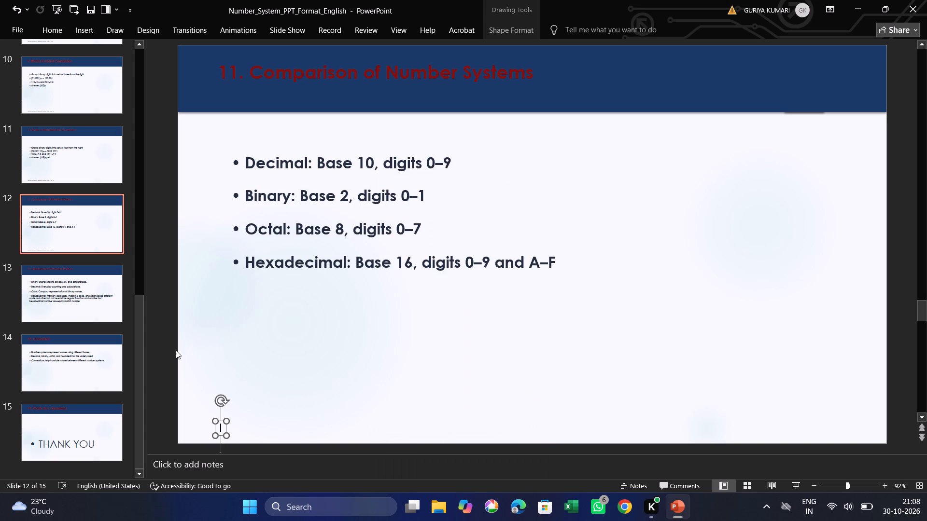
{"action": "right_click", "coordinate": [224, 424]}
{"action": "left_click", "coordinate": [269, 432]}
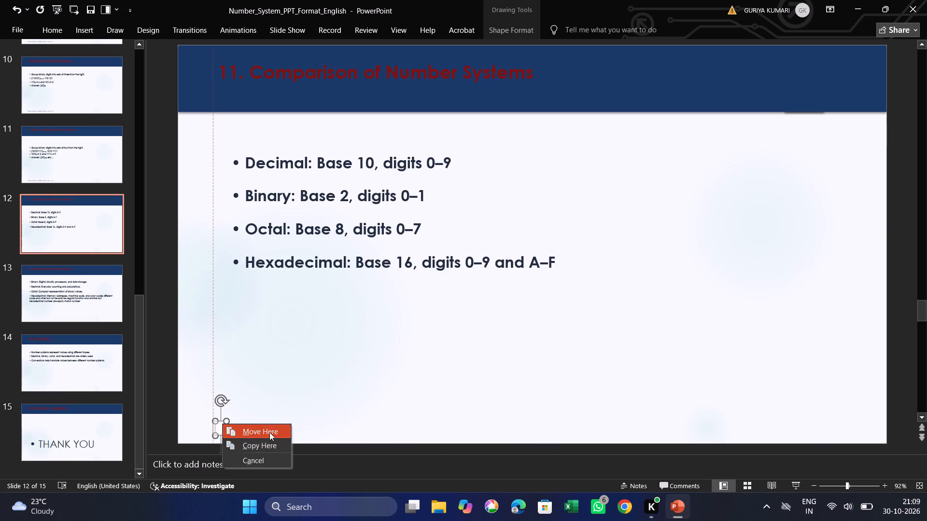
{"action": "right_click", "coordinate": [217, 425]}
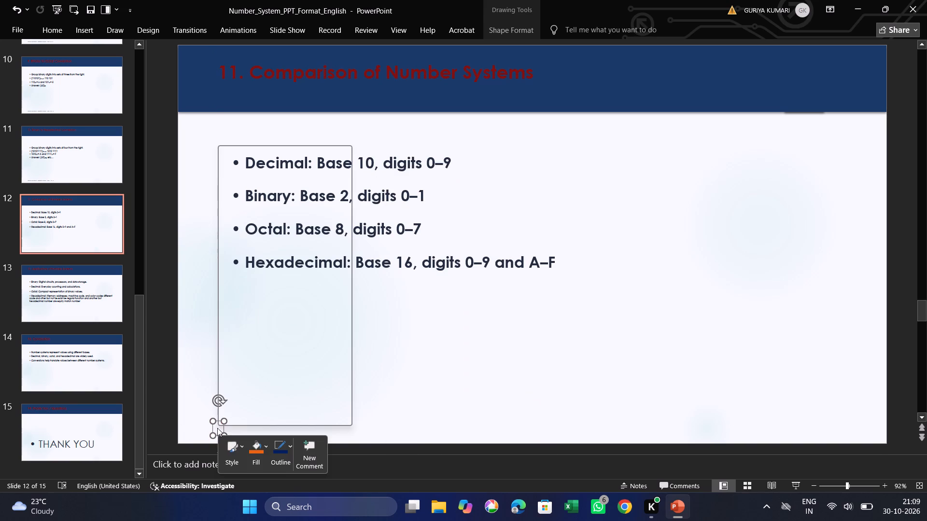
{"action": "left_click", "coordinate": [276, 176]}
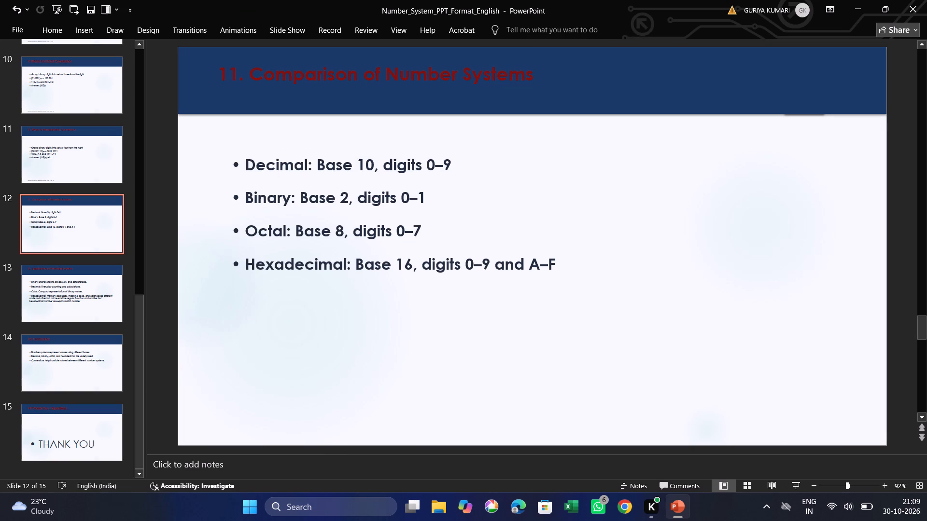
On slide 11, cut the "Digital Electronics | Number System | Slide 11 of 15" footer text and its emptied text box.
{"action": "left_click", "coordinate": [75, 158]}
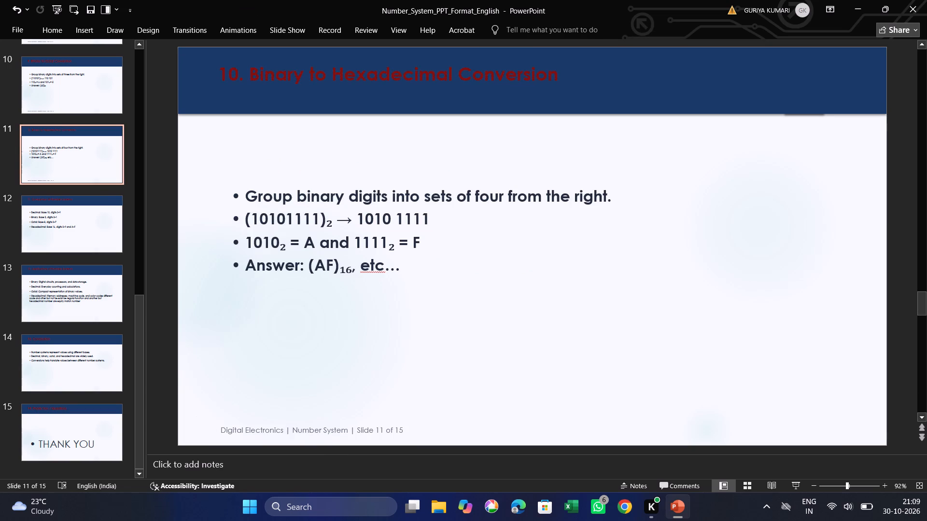
{"action": "left_click_drag", "start_coordinate": [222, 429], "coordinate": [367, 436]}
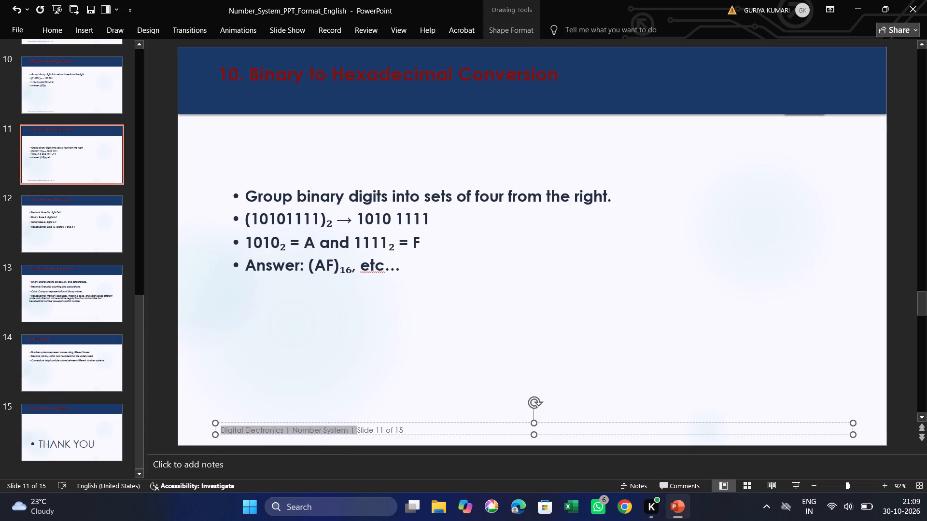
{"action": "left_click_drag", "start_coordinate": [367, 436], "coordinate": [409, 437]}
{"action": "right_click", "coordinate": [376, 432]}
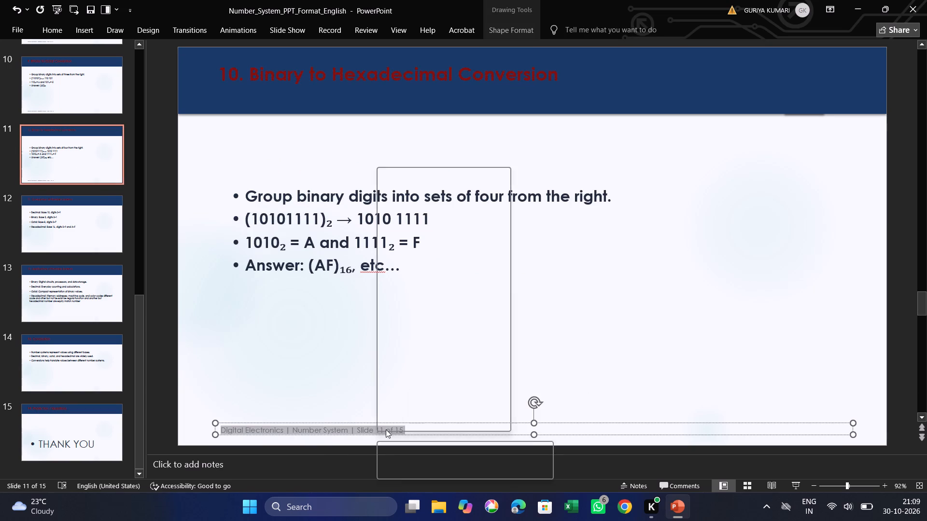
{"action": "left_click", "coordinate": [392, 198]}
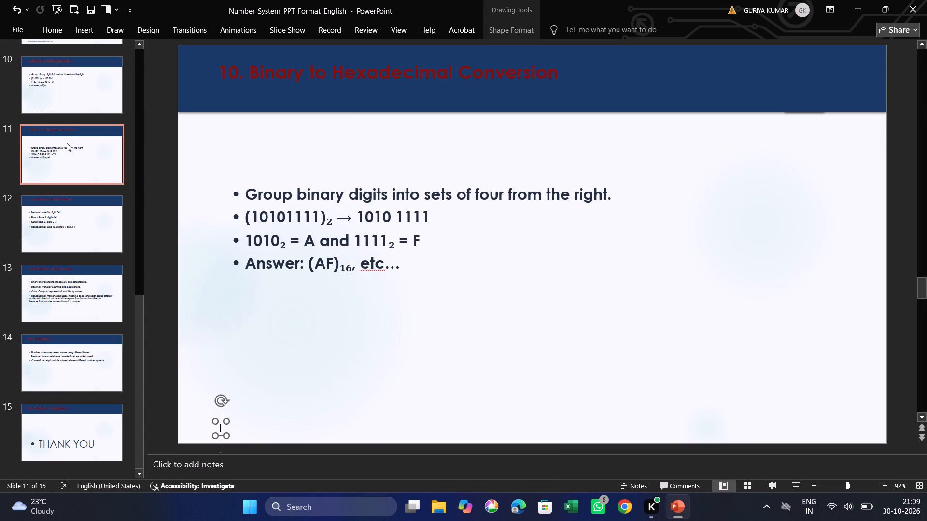
{"action": "right_click", "coordinate": [222, 427]}
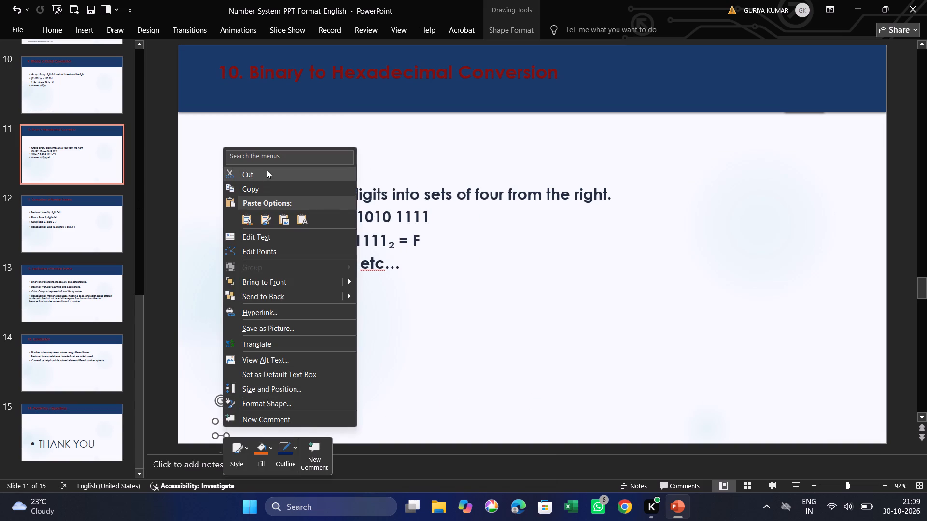
{"action": "left_click", "coordinate": [267, 170]}
On slide 10, cut the entire "Digital Electronics | Number System | Slide 10 of 15" footer text box.
{"action": "left_click", "coordinate": [103, 100]}
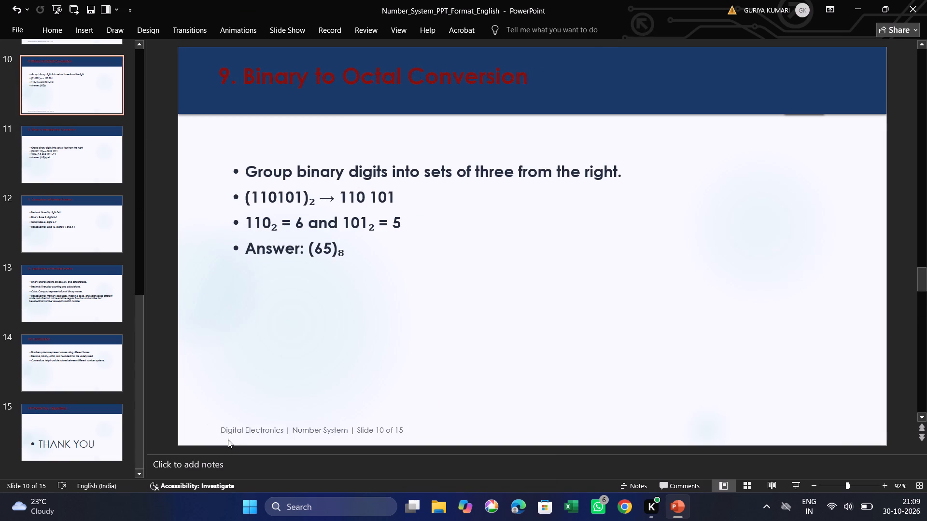
{"action": "left_click", "coordinate": [220, 428]}
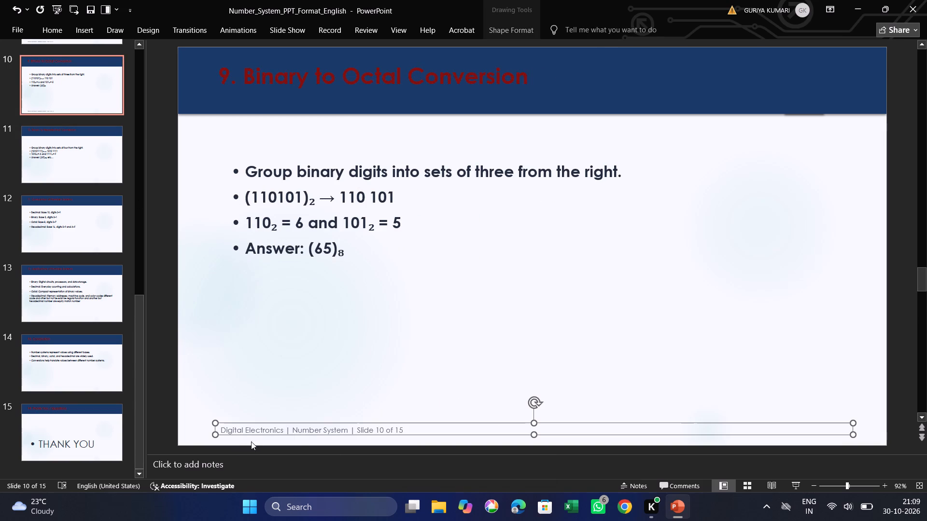
{"action": "right_click", "coordinate": [430, 428]}
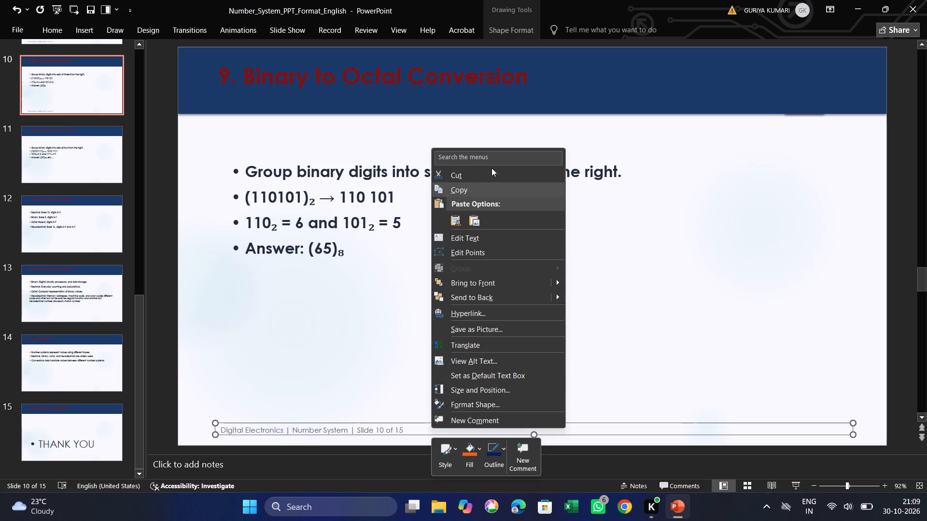
{"action": "left_click", "coordinate": [492, 168]}
On slide 9, cut the entire "Digital Electronics | Number System | Slide 9 of 15" footer text box.
{"action": "scroll", "coordinate": [104, 163], "scroll_direction": "up", "scroll_amount": 3}
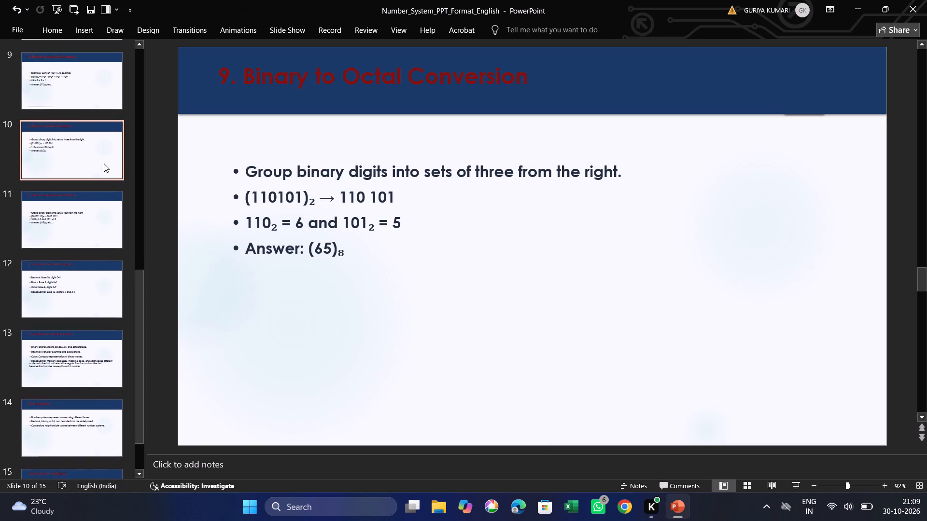
{"action": "scroll", "coordinate": [104, 164], "scroll_direction": "up", "scroll_amount": 1}
{"action": "left_click", "coordinate": [104, 164]}
{"action": "left_click", "coordinate": [296, 433]}
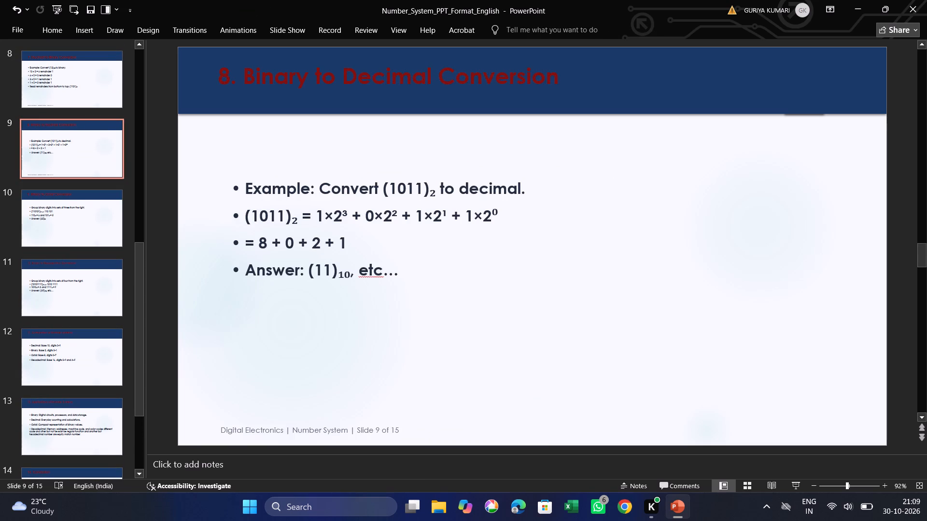
{"action": "right_click", "coordinate": [457, 432]}
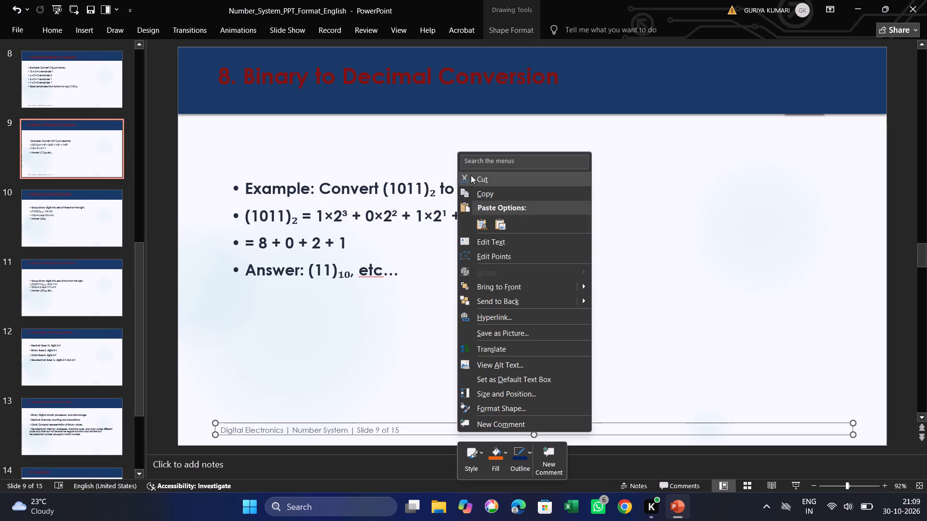
{"action": "left_click", "coordinate": [472, 175]}
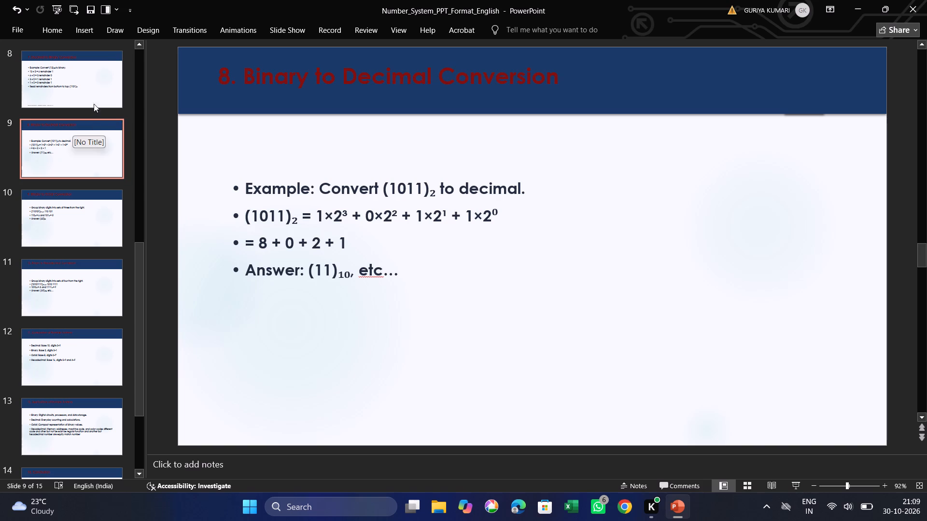
On slide 8, cut the "Digital Electronics | Number System | Slide 8 of 15" footer text box.
{"action": "left_click", "coordinate": [93, 87]}
{"action": "left_click", "coordinate": [306, 422]}
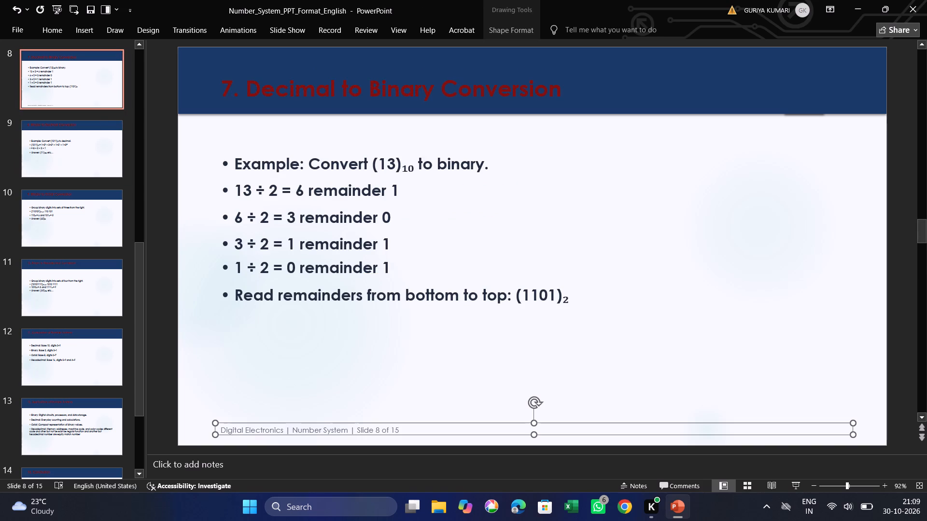
{"action": "right_click", "coordinate": [309, 438]}
{"action": "left_click", "coordinate": [336, 185]}
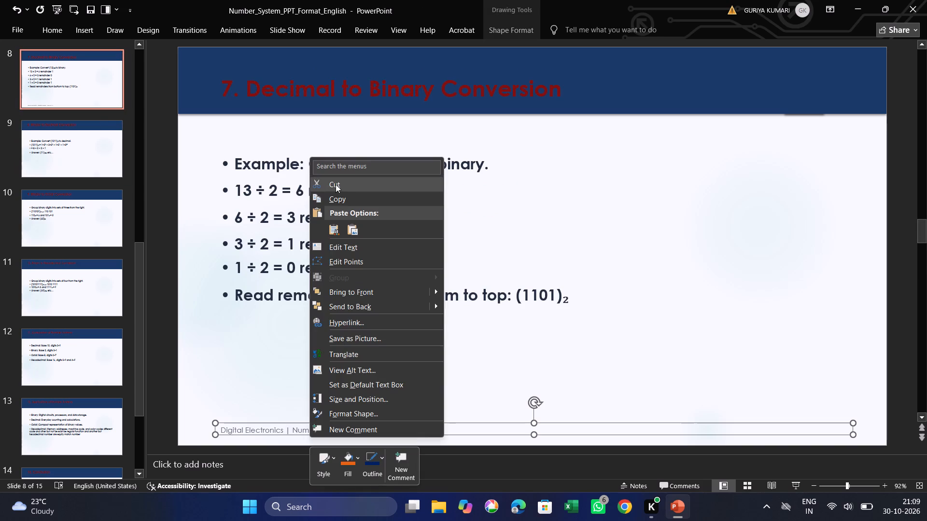
On slide 7, cut the entire "Digital Electronics | Number System | Slide 7 of 15" footer text box.
{"action": "scroll", "coordinate": [13, 283], "scroll_direction": "up", "scroll_amount": 4}
{"action": "left_click", "coordinate": [88, 127]}
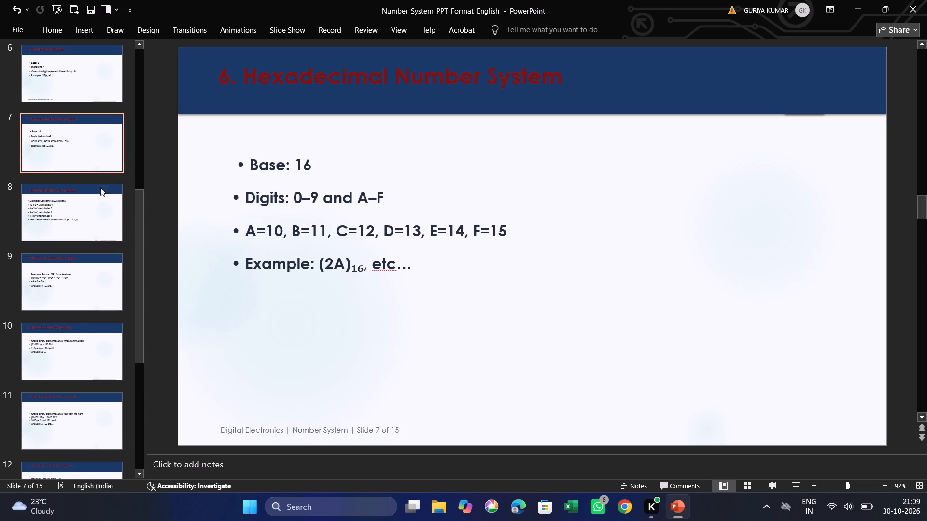
{"action": "left_click", "coordinate": [273, 428]}
{"action": "right_click", "coordinate": [273, 429]}
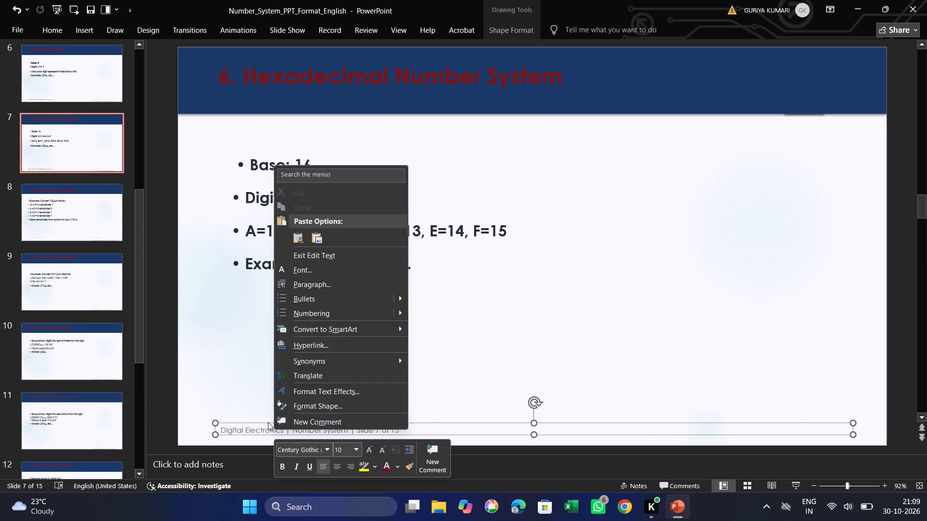
{"action": "left_click", "coordinate": [530, 426]}
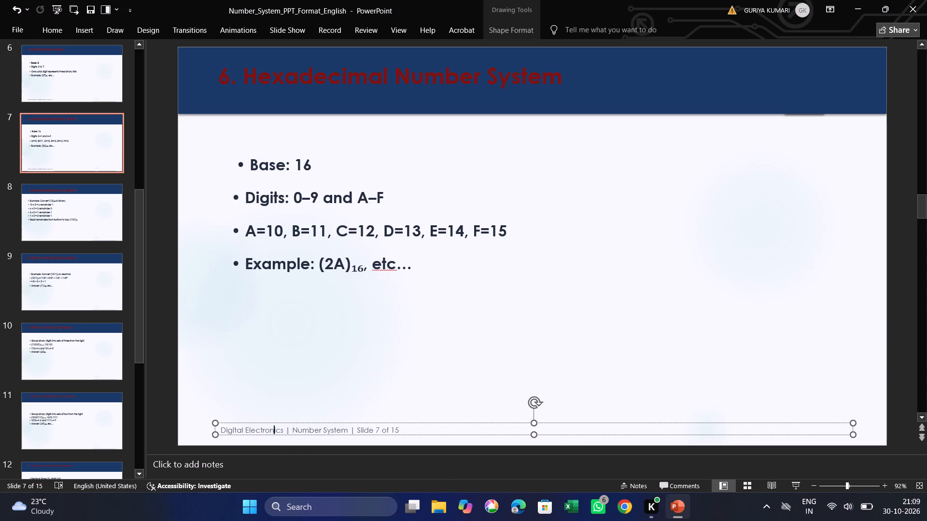
{"action": "right_click", "coordinate": [497, 432]}
{"action": "left_click", "coordinate": [519, 170]}
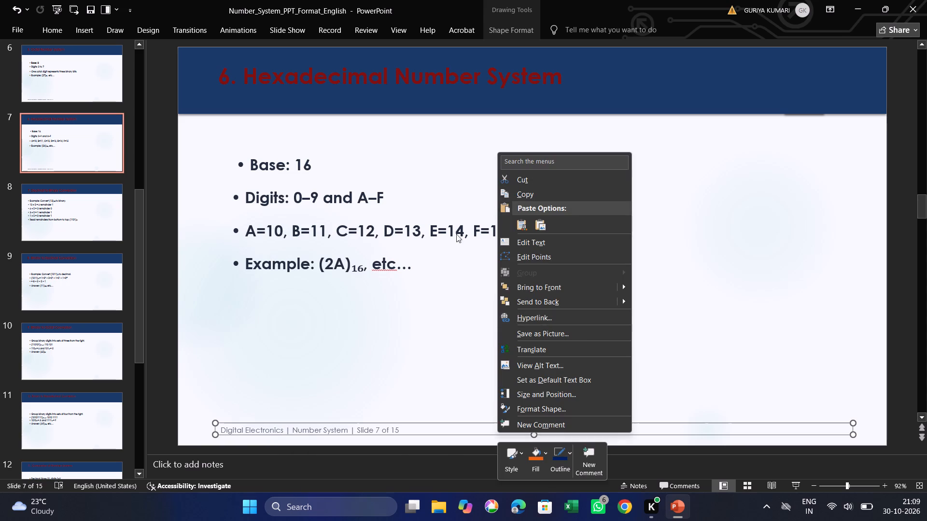
{"action": "left_click", "coordinate": [546, 179]}
On slide 6, cut the "Digital Electronics | Number System | Slide 6 of 15" footer text box.
{"action": "scroll", "coordinate": [151, 356], "scroll_direction": "up", "scroll_amount": 3}
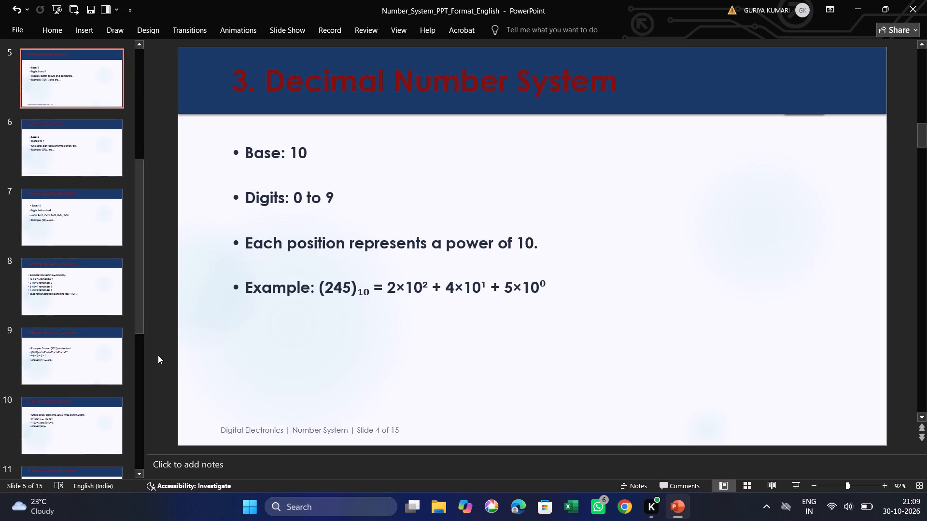
{"action": "left_click", "coordinate": [98, 233]}
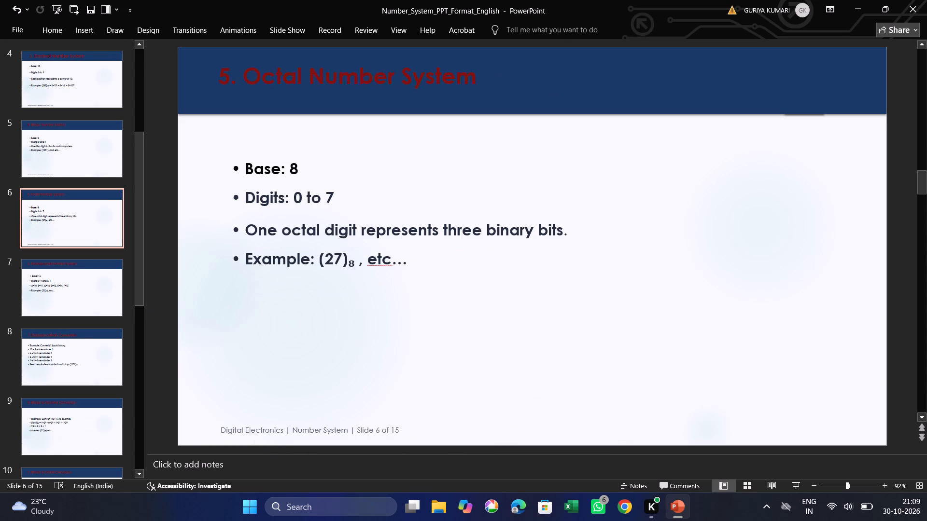
{"action": "left_click", "coordinate": [286, 430]}
{"action": "right_click", "coordinate": [455, 429]}
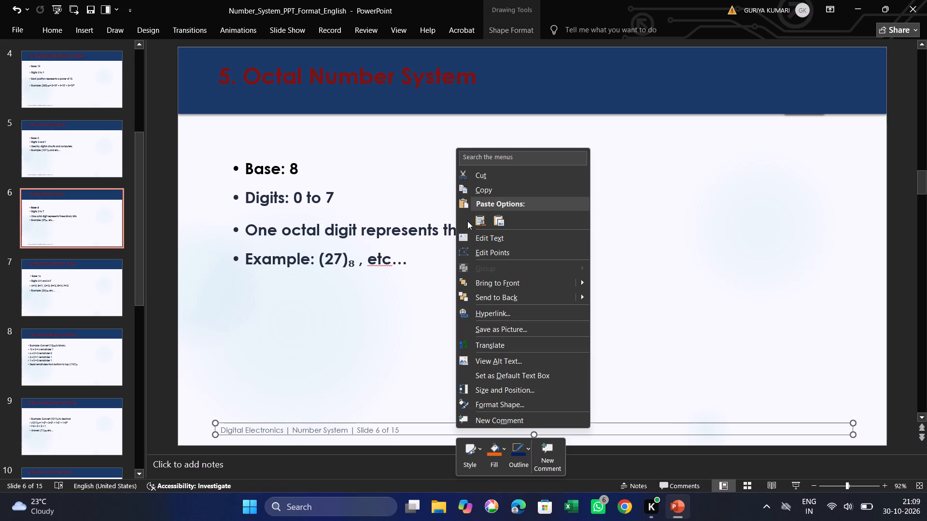
{"action": "left_click", "coordinate": [473, 172]}
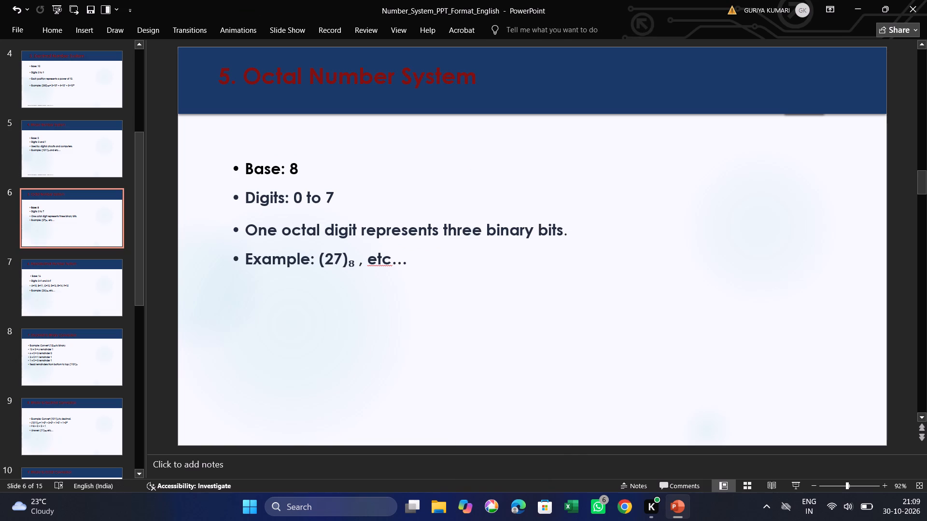
On slide 5, cut the "Digital Electronics | Number System | Slide 5 of 15" footer text box.
{"action": "left_click", "coordinate": [102, 164]}
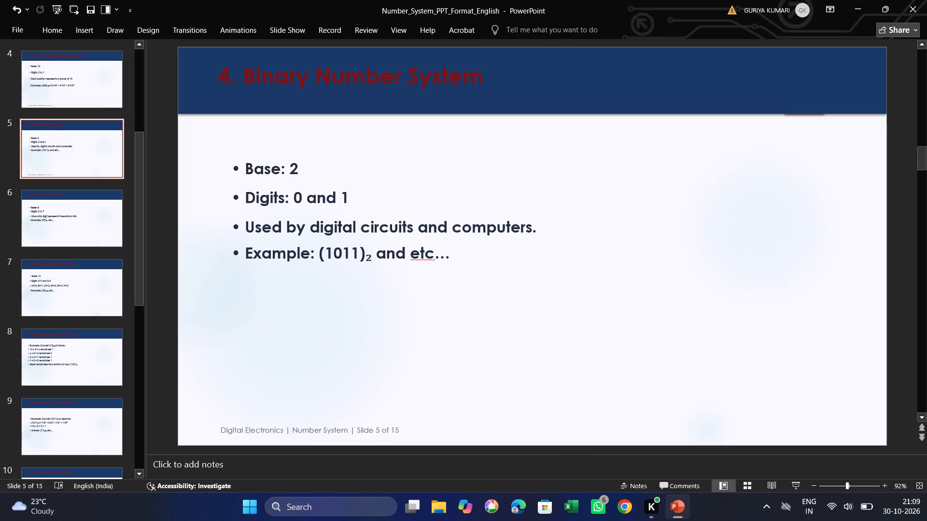
{"action": "left_click", "coordinate": [340, 426]}
{"action": "right_click", "coordinate": [469, 430]}
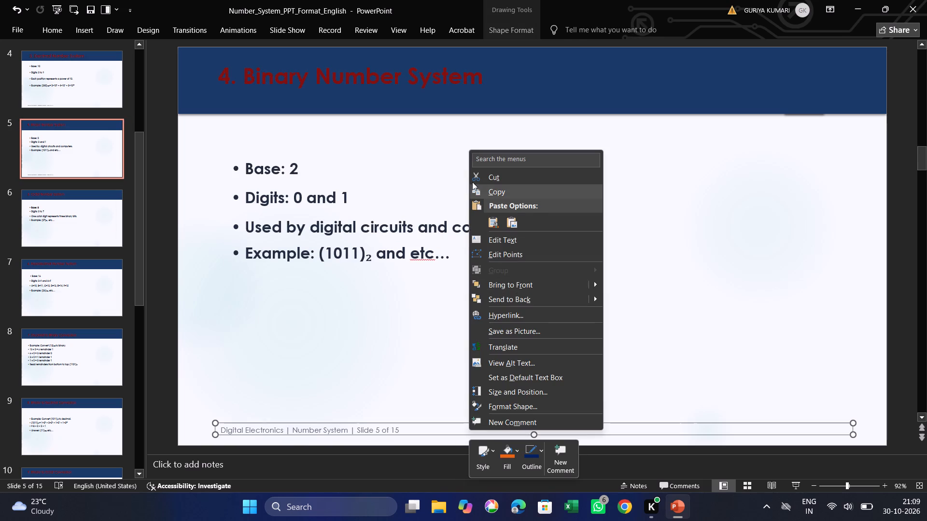
{"action": "left_click", "coordinate": [474, 173]}
On slide 4, cut the "Digital Electronics | Number System | Slide 4 of 15" footer text box.
{"action": "left_click", "coordinate": [117, 89]}
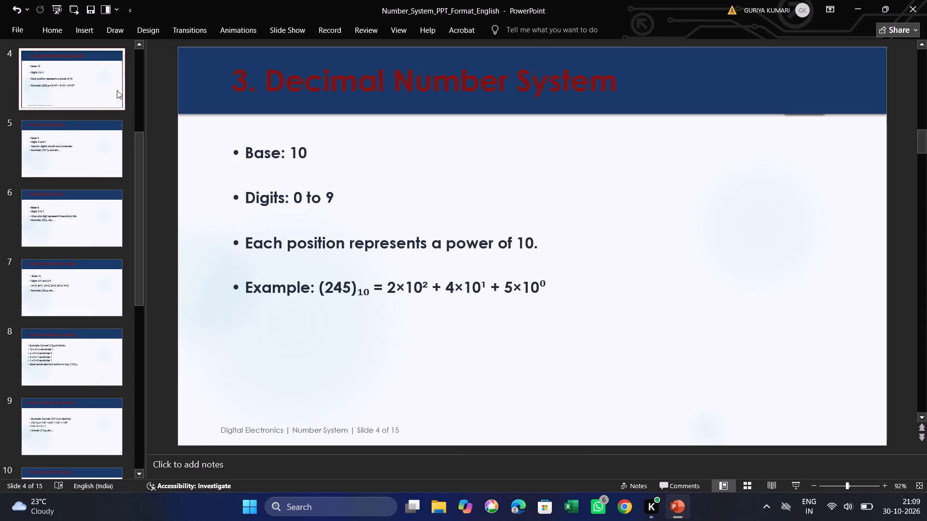
{"action": "left_click", "coordinate": [400, 429]}
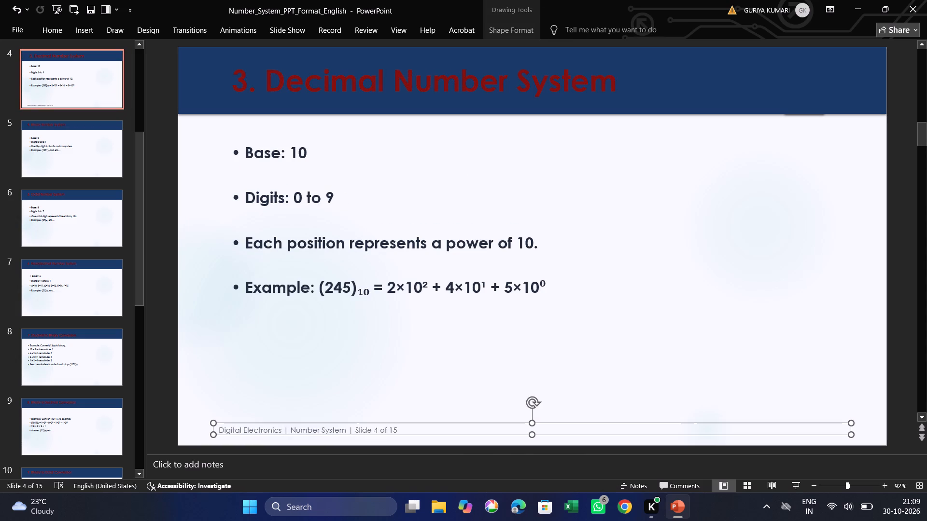
{"action": "right_click", "coordinate": [451, 432]}
{"action": "right_click", "coordinate": [598, 430]}
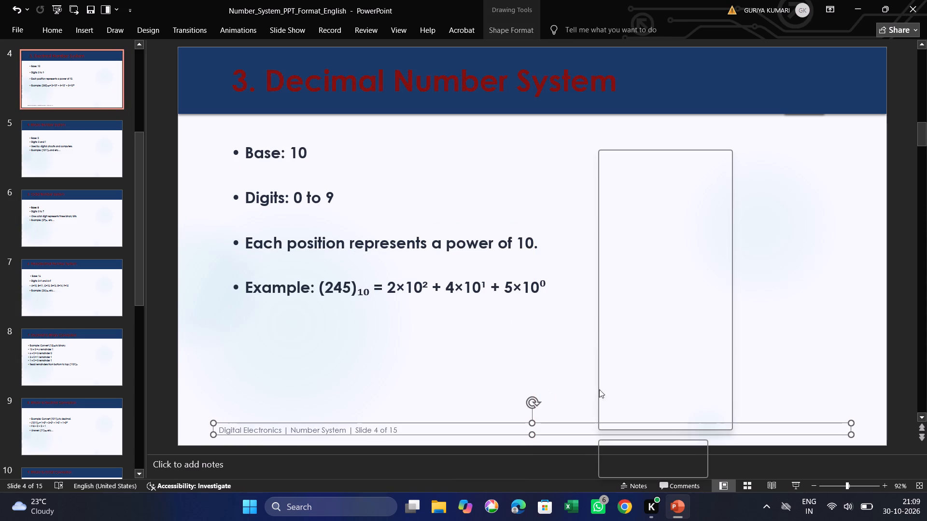
{"action": "left_click", "coordinate": [619, 182]}
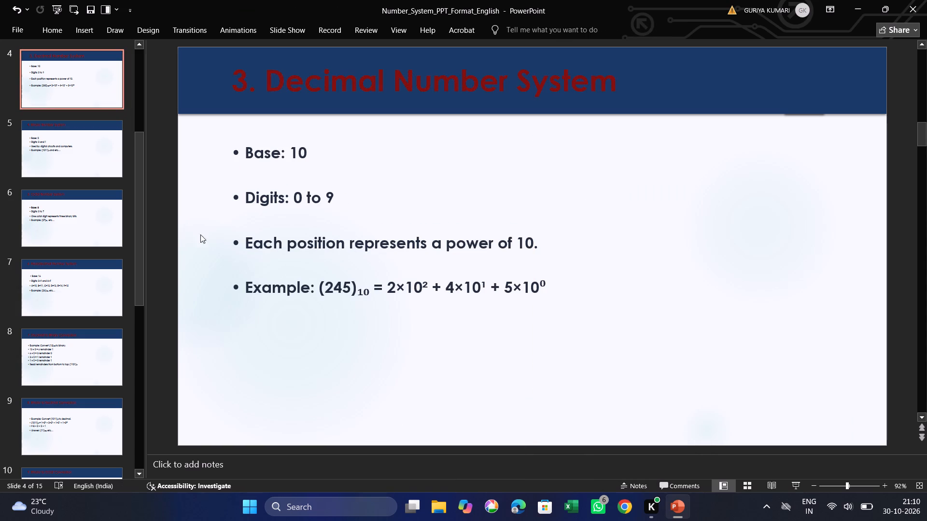
On slide 3, cut the "Digital Electronics | Number System | Slide 3 of 15" footer text box.
{"action": "scroll", "coordinate": [123, 197], "scroll_direction": "up", "scroll_amount": 3}
{"action": "left_click", "coordinate": [72, 100]}
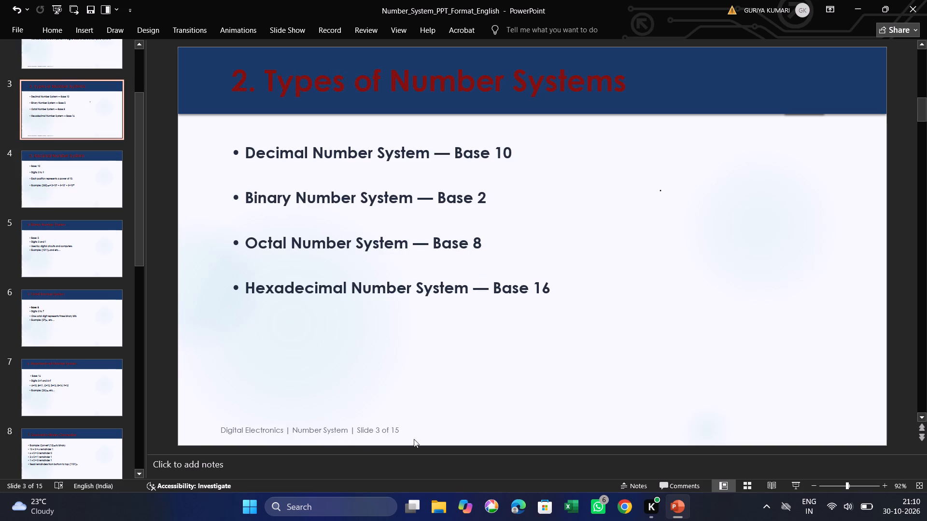
{"action": "left_click", "coordinate": [418, 432]}
{"action": "right_click", "coordinate": [418, 432]}
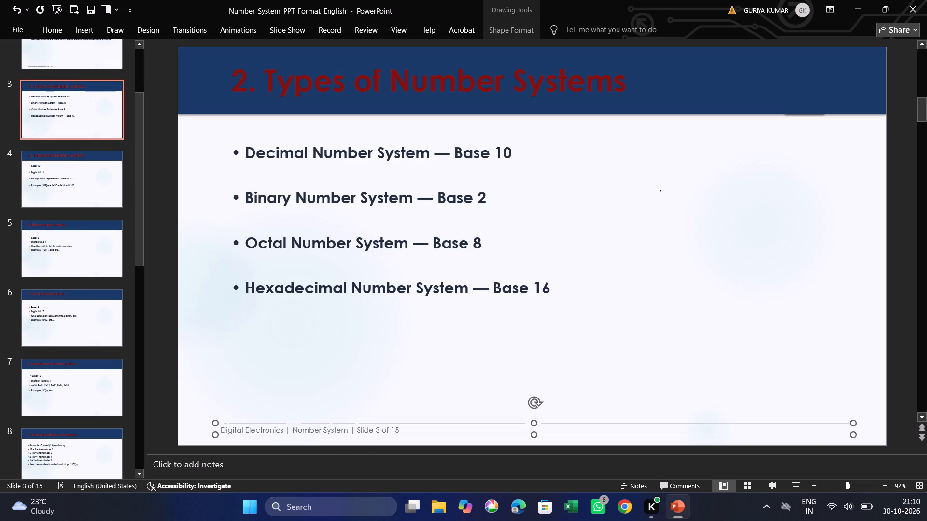
{"action": "left_click", "coordinate": [444, 181]}
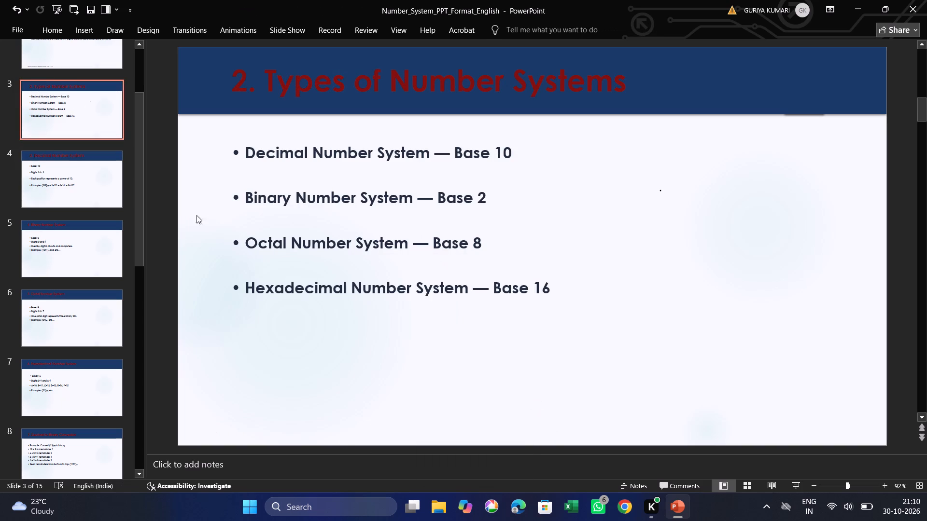
On slide 2, cut the "Digital Electronics | Number System | Slide 2 of 15" footer text box.
{"action": "scroll", "coordinate": [83, 222], "scroll_direction": "up", "scroll_amount": 5}
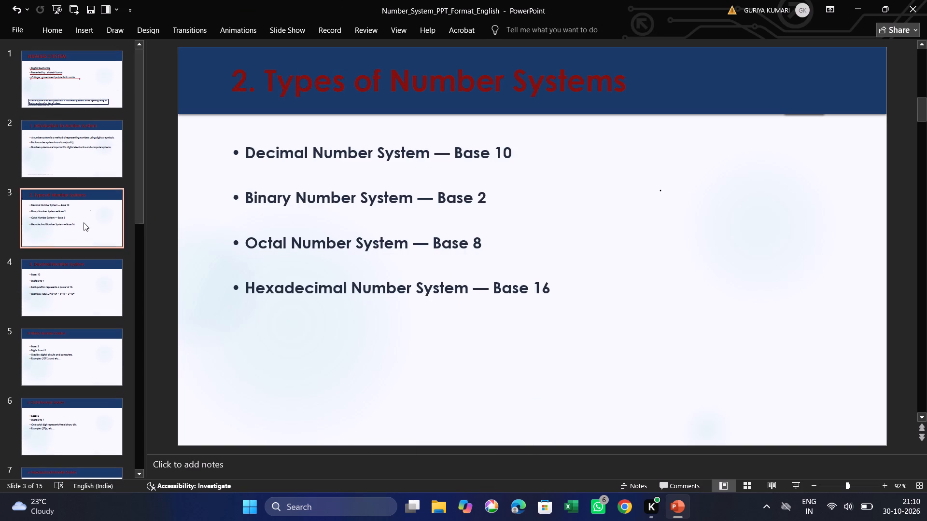
{"action": "left_click", "coordinate": [116, 149]}
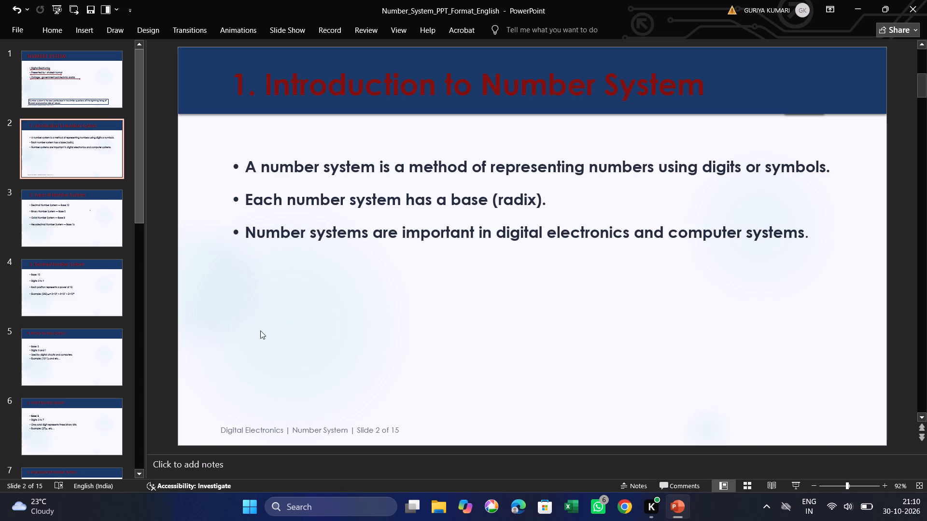
{"action": "left_click", "coordinate": [435, 430]}
{"action": "right_click", "coordinate": [435, 430]}
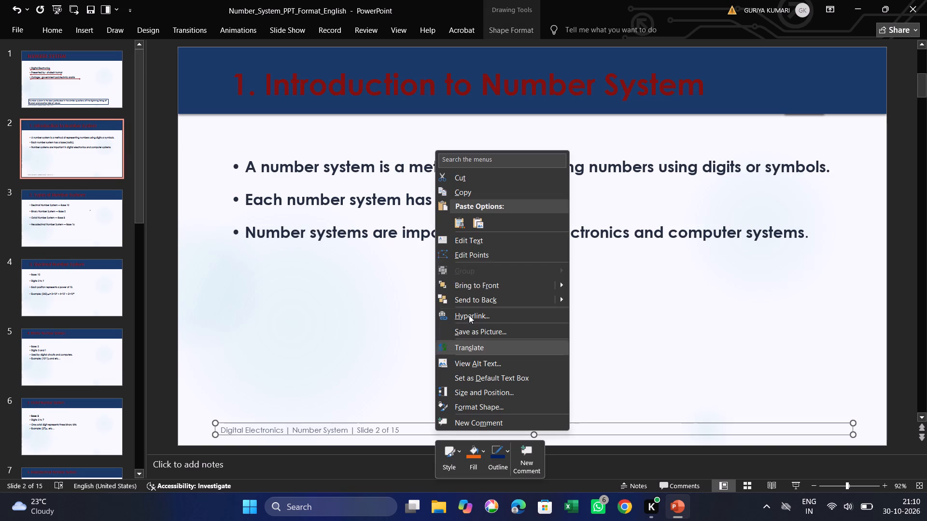
{"action": "left_click", "coordinate": [454, 177]}
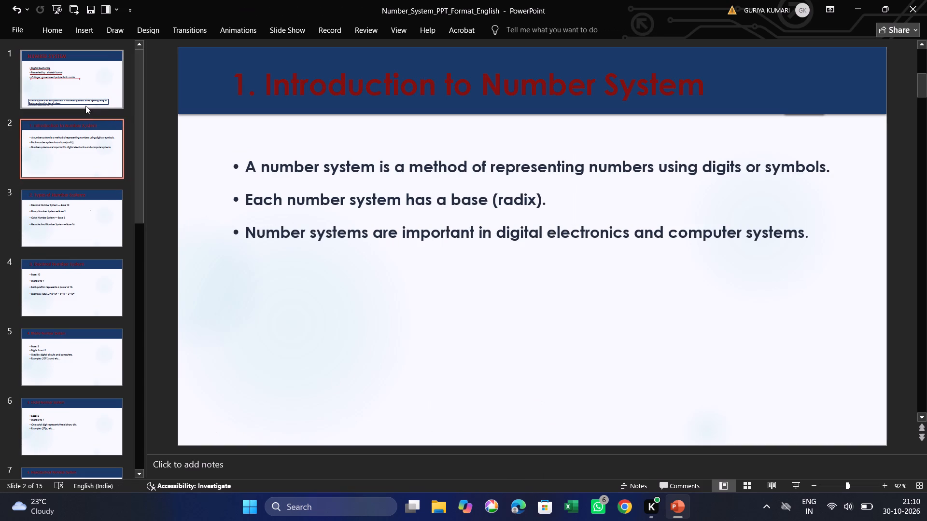
On slide 1, cut the "Digital Electronics | Number System | Slide 1 of 15" footer text box beneath the bordered description.
{"action": "left_click", "coordinate": [85, 106]}
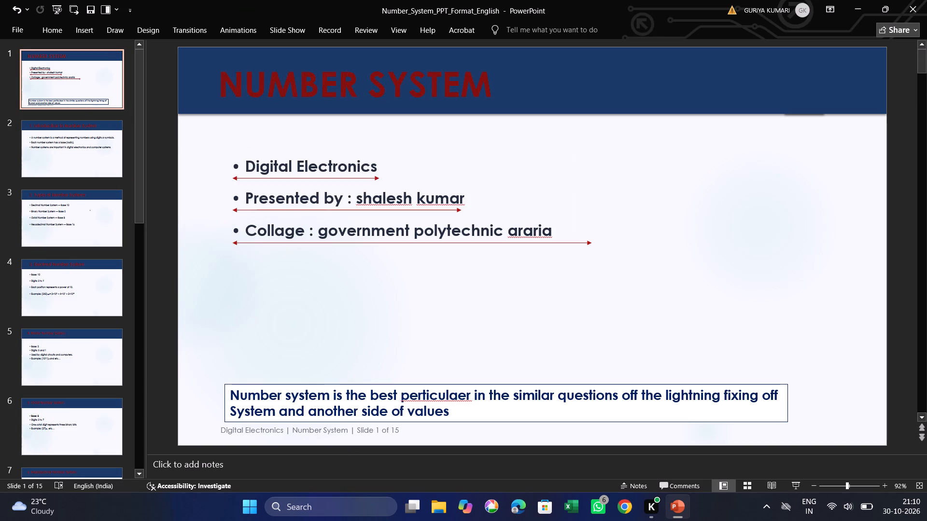
{"action": "left_click", "coordinate": [361, 434]}
{"action": "right_click", "coordinate": [454, 429]}
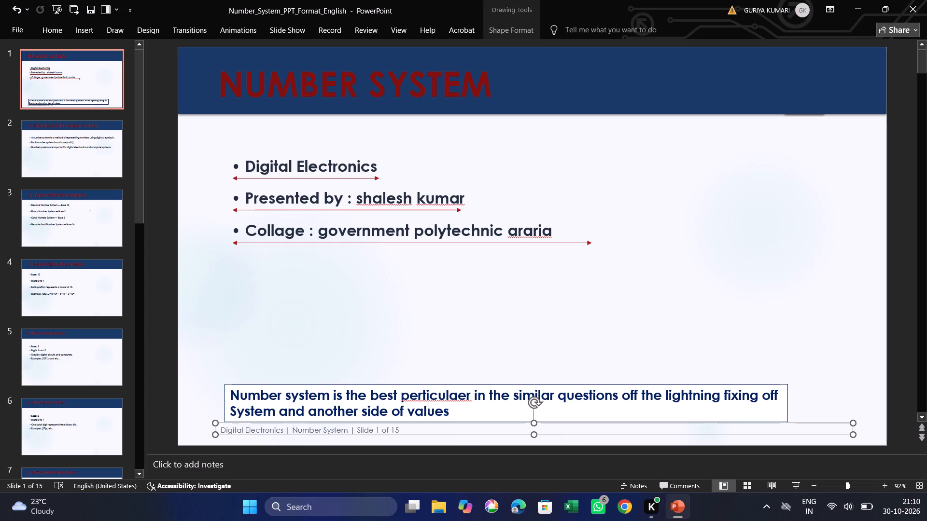
{"action": "left_click", "coordinate": [490, 171]}
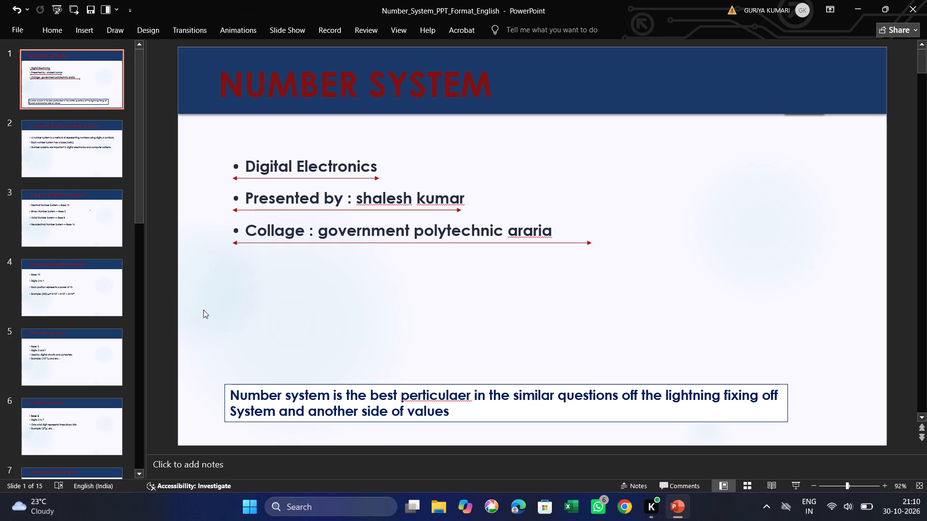
On slide 15, move the "THANK YOU" text box up so the text sits centrally, just above mid-height of the slide.
{"action": "scroll", "coordinate": [132, 274], "scroll_direction": "down", "scroll_amount": 17}
{"action": "scroll", "coordinate": [120, 336], "scroll_direction": "down", "scroll_amount": 1}
{"action": "scroll", "coordinate": [120, 336], "scroll_direction": "up", "scroll_amount": 1}
{"action": "scroll", "coordinate": [120, 336], "scroll_direction": "down", "scroll_amount": 2}
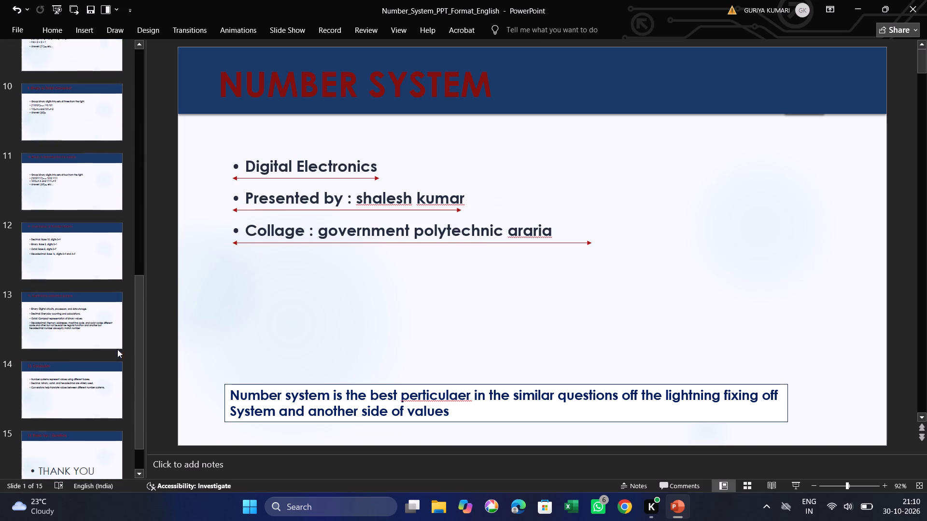
{"action": "scroll", "coordinate": [116, 350], "scroll_direction": "down", "scroll_amount": 4}
{"action": "left_click", "coordinate": [50, 375]}
{"action": "left_click", "coordinate": [109, 462]}
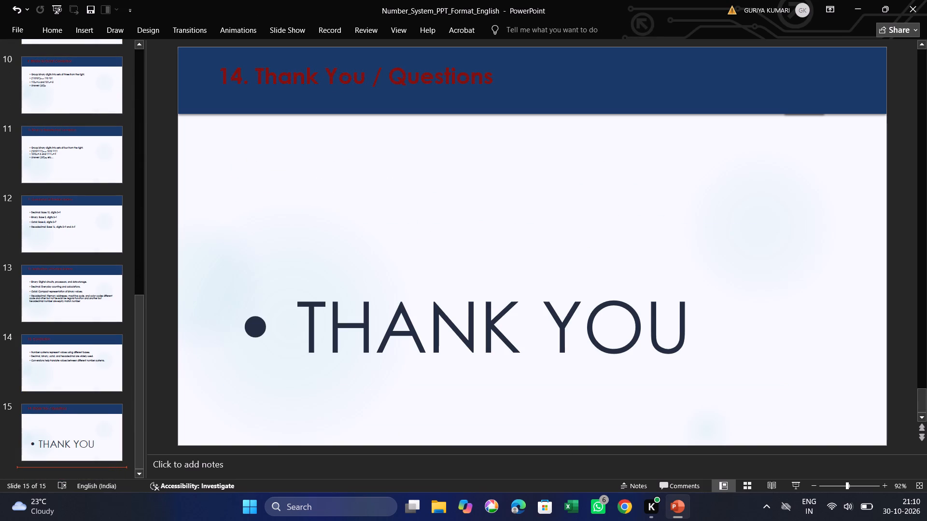
{"action": "left_click", "coordinate": [530, 326]}
{"action": "left_click", "coordinate": [772, 309]}
{"action": "left_click_drag", "start_coordinate": [769, 325], "coordinate": [761, 282]}
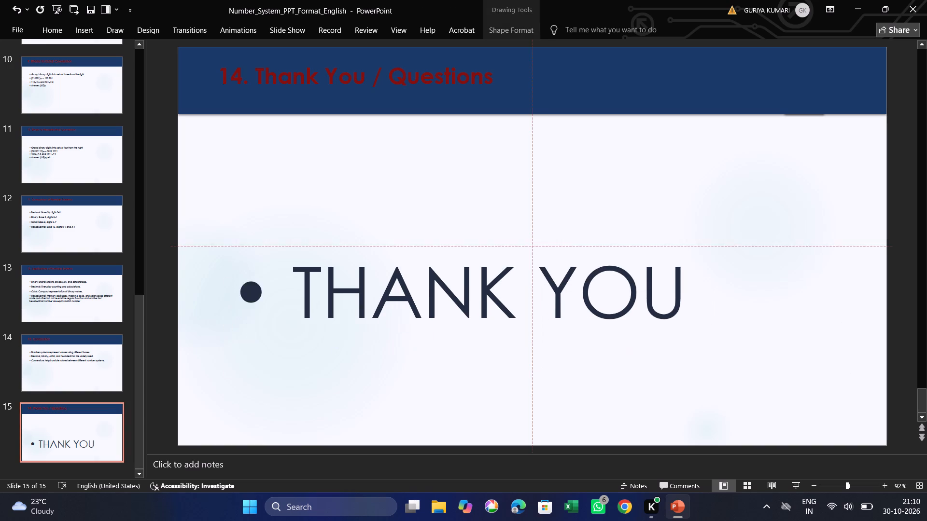
{"action": "left_click_drag", "start_coordinate": [761, 282], "coordinate": [813, 349]}
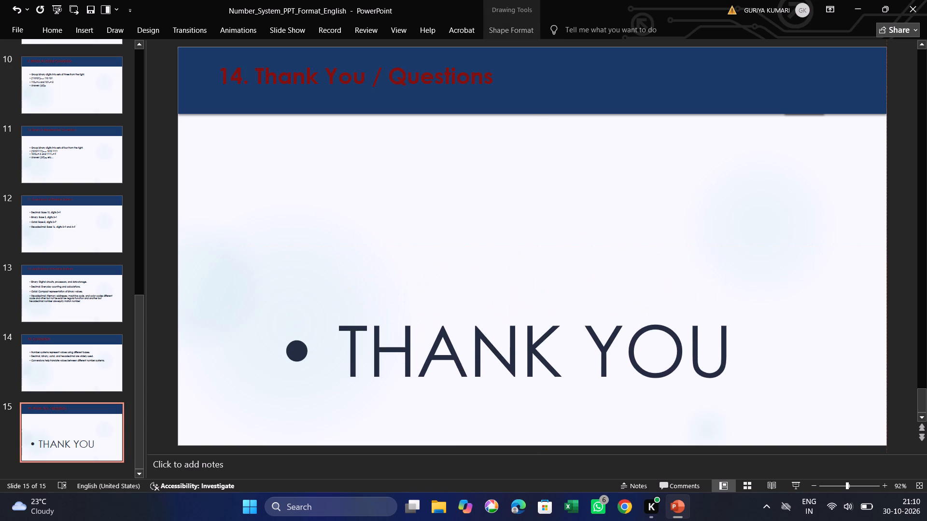
{"action": "left_click_drag", "start_coordinate": [813, 349], "coordinate": [802, 236]}
{"action": "left_click", "coordinate": [782, 312]}
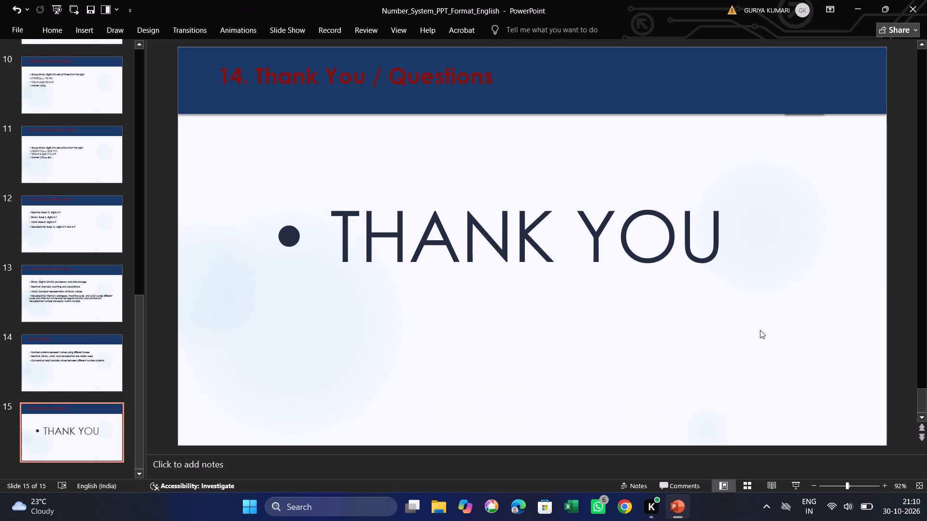
{"action": "left_click", "coordinate": [433, 348]}
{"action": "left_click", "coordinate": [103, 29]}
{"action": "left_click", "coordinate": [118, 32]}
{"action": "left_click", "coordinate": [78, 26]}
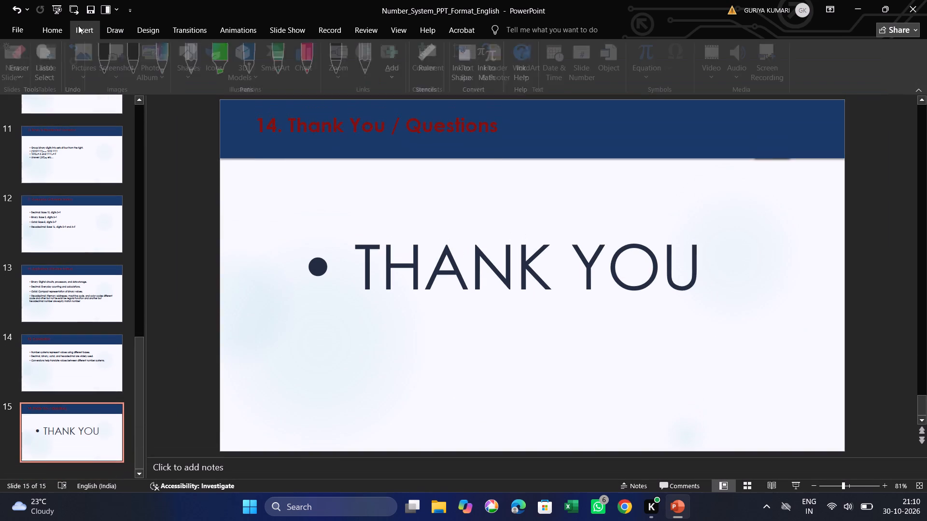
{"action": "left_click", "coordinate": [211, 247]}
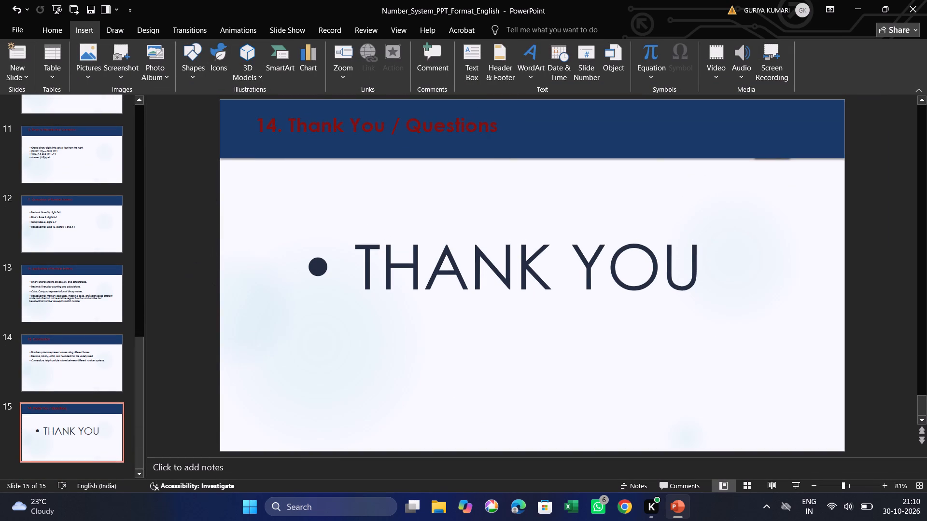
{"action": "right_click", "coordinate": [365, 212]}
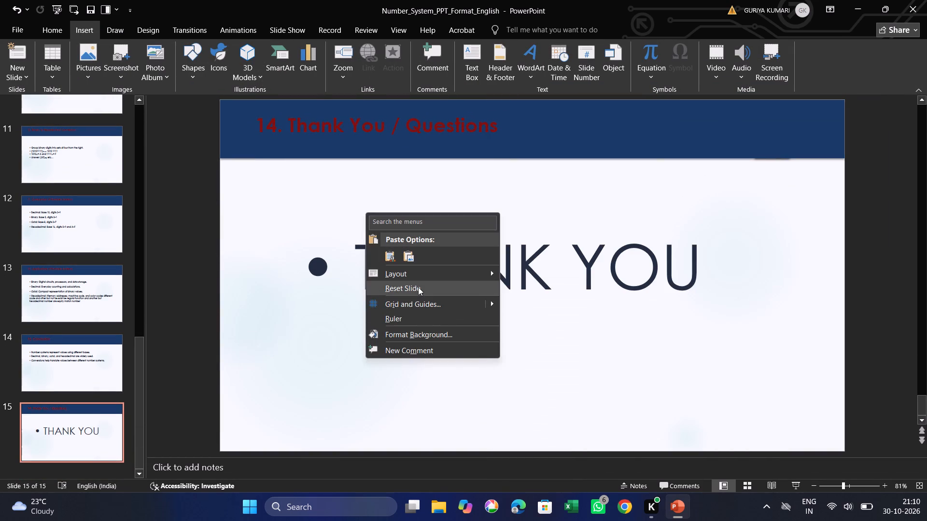
Give slide 15, the THANK YOU slide, a solid background fill in the second-lightest teal theme colour.
{"action": "left_click", "coordinate": [443, 333]}
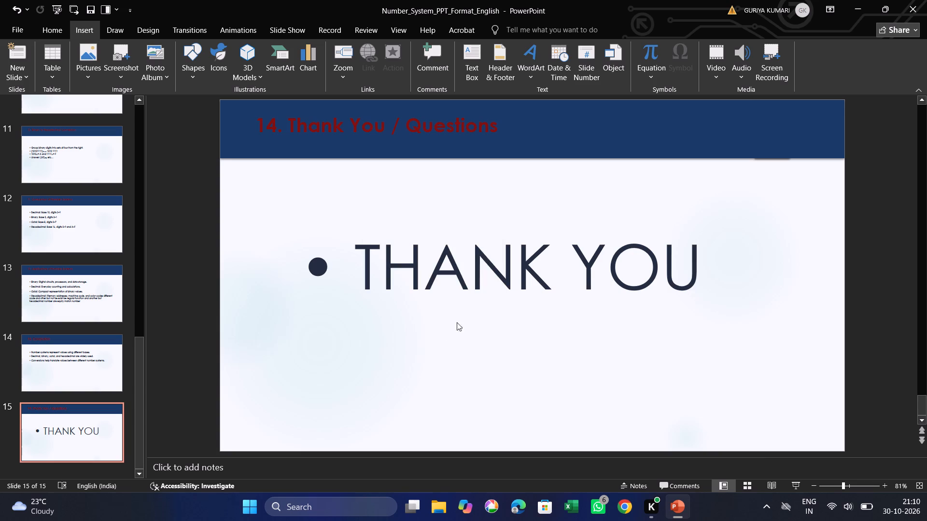
{"action": "left_click", "coordinate": [900, 257]}
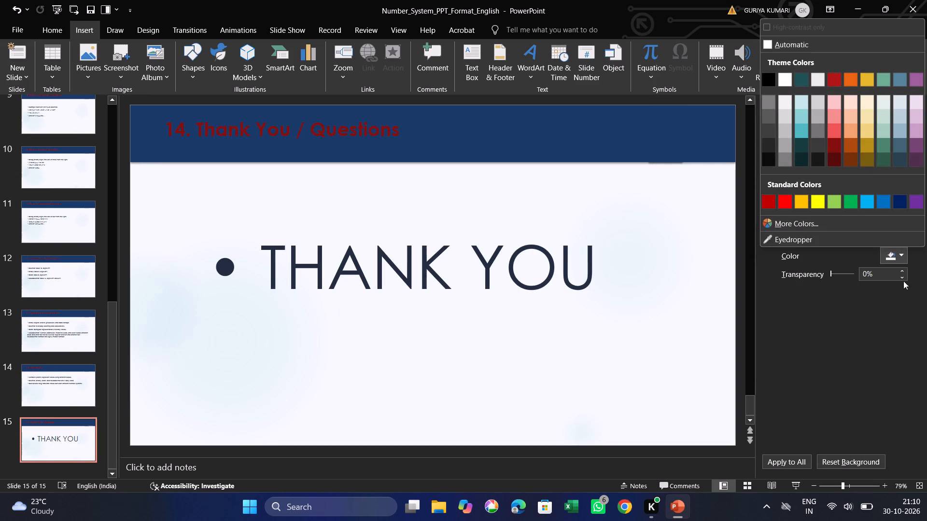
{"action": "left_click", "coordinate": [864, 148]}
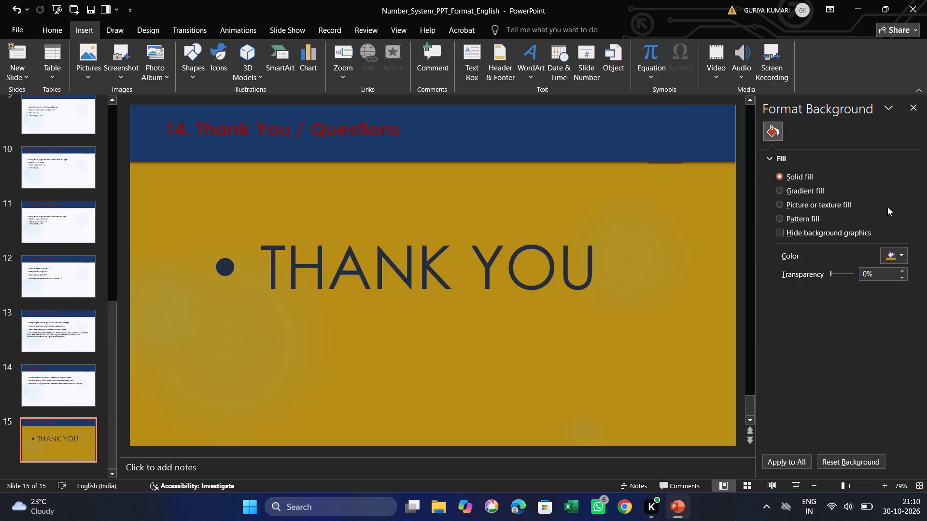
{"action": "left_click", "coordinate": [900, 254]}
{"action": "left_click", "coordinate": [797, 144]}
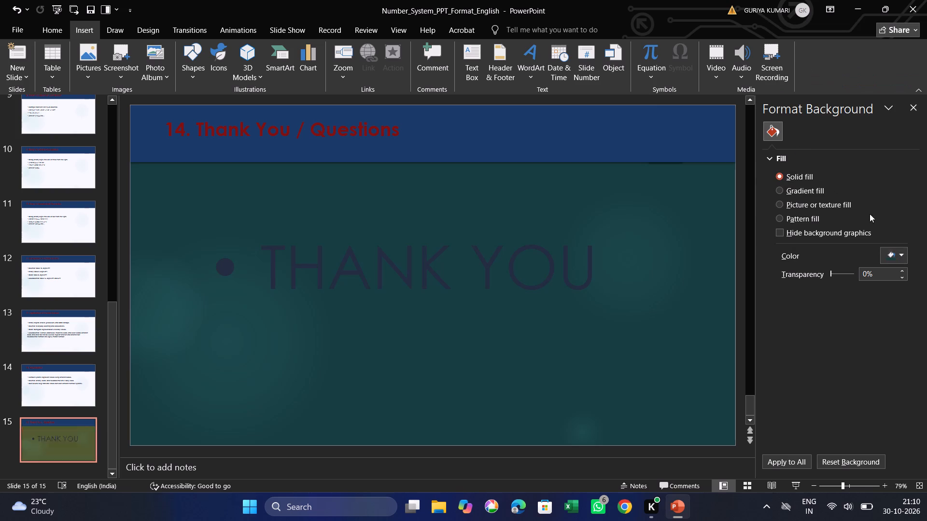
{"action": "left_click", "coordinate": [906, 253]}
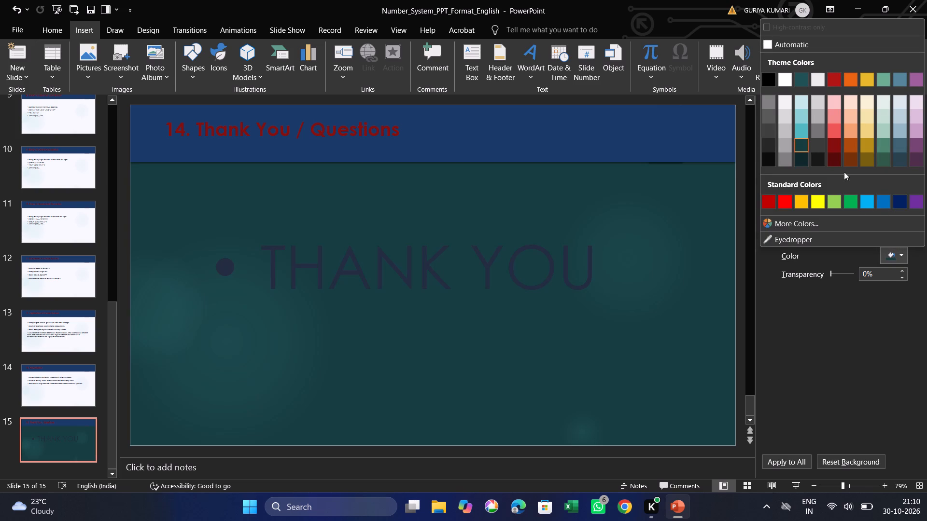
{"action": "left_click", "coordinate": [804, 118]}
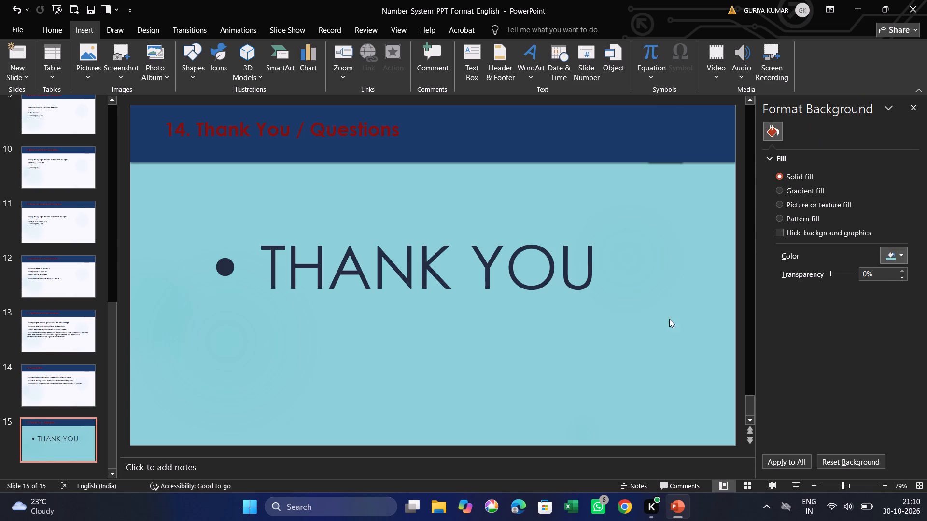
{"action": "left_click", "coordinate": [665, 339]}
{"action": "left_click", "coordinate": [839, 341]}
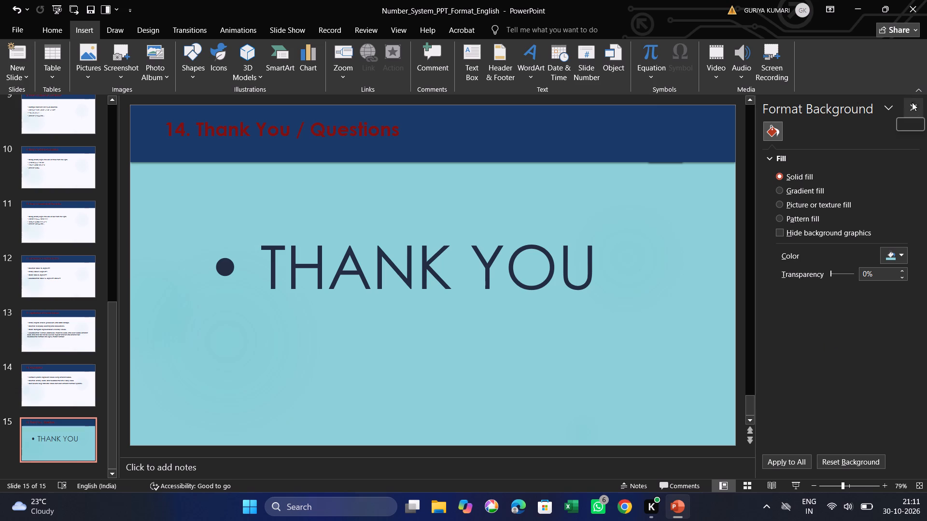
{"action": "left_click", "coordinate": [913, 106]}
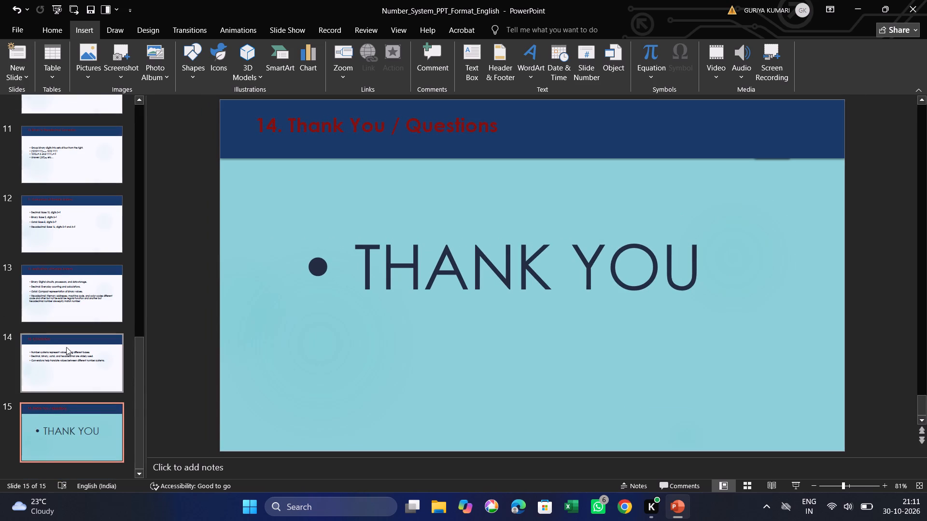
Fill the background of slide 14, "13. Conclusion", with the second-lightest teal theme colour.
{"action": "left_click", "coordinate": [71, 353]}
{"action": "right_click", "coordinate": [401, 364]}
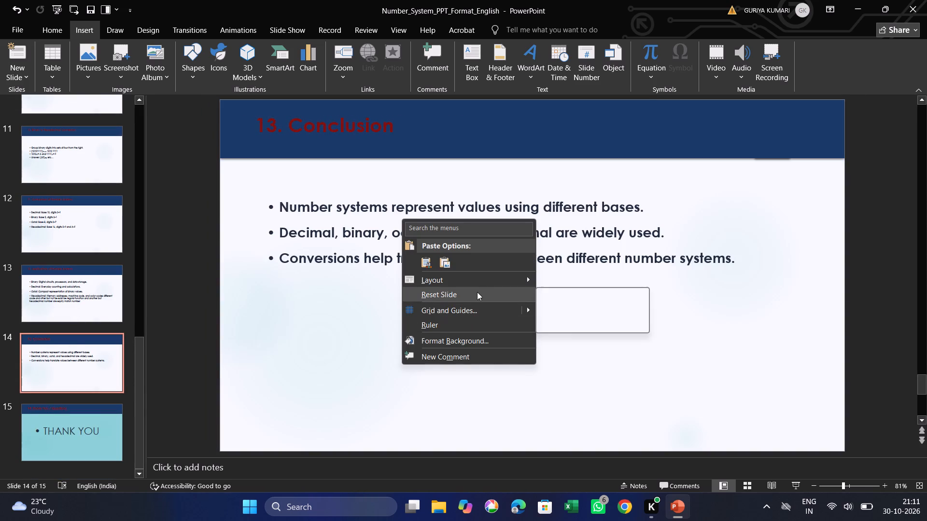
{"action": "left_click", "coordinate": [496, 336]}
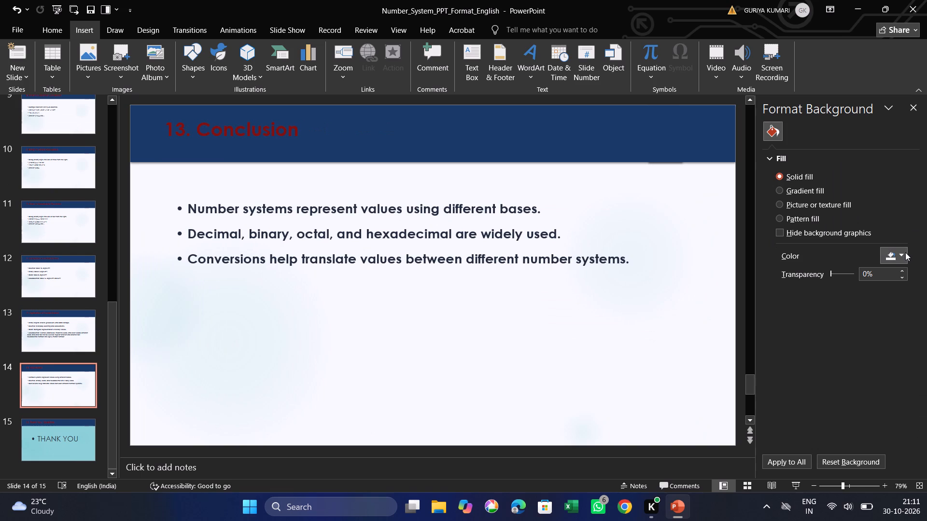
{"action": "left_click", "coordinate": [892, 258]}
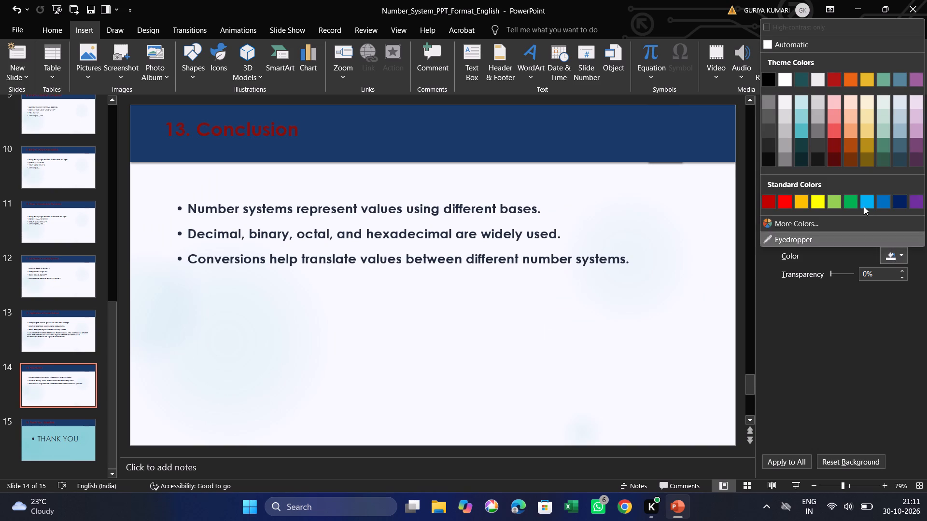
{"action": "left_click", "coordinate": [805, 131]}
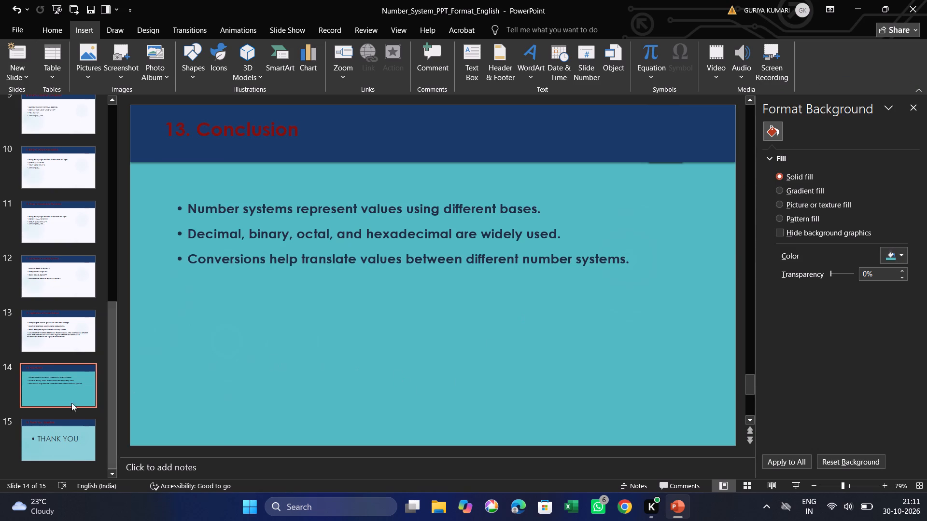
{"action": "left_click", "coordinate": [900, 256]}
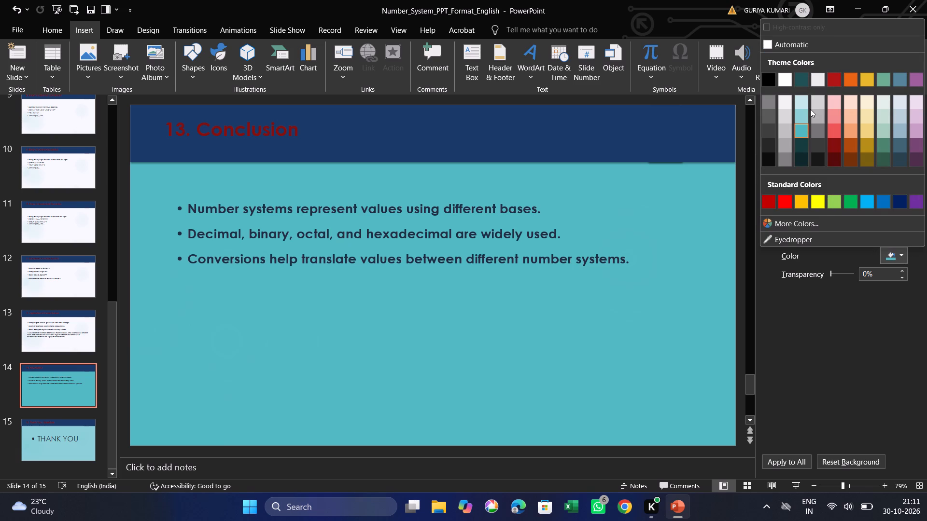
{"action": "left_click", "coordinate": [810, 109]}
{"action": "left_click", "coordinate": [899, 257]}
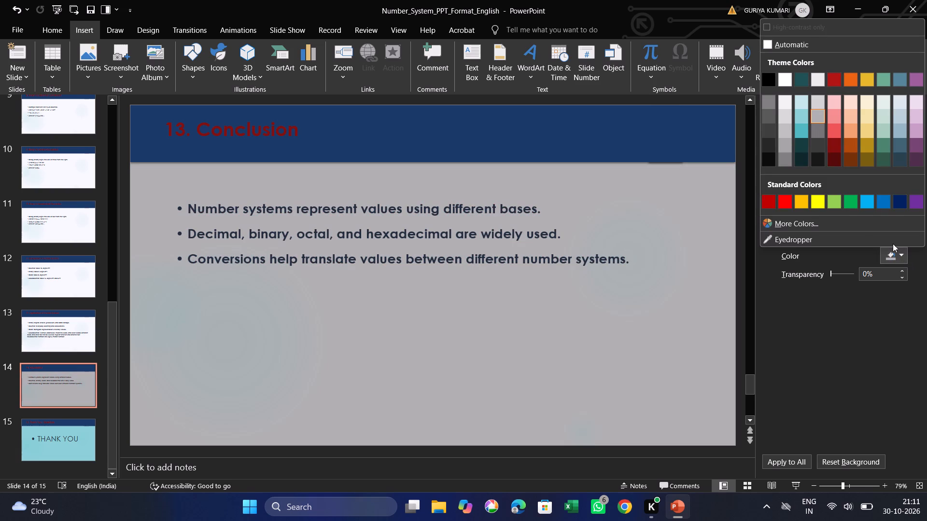
{"action": "left_click", "coordinate": [802, 115]}
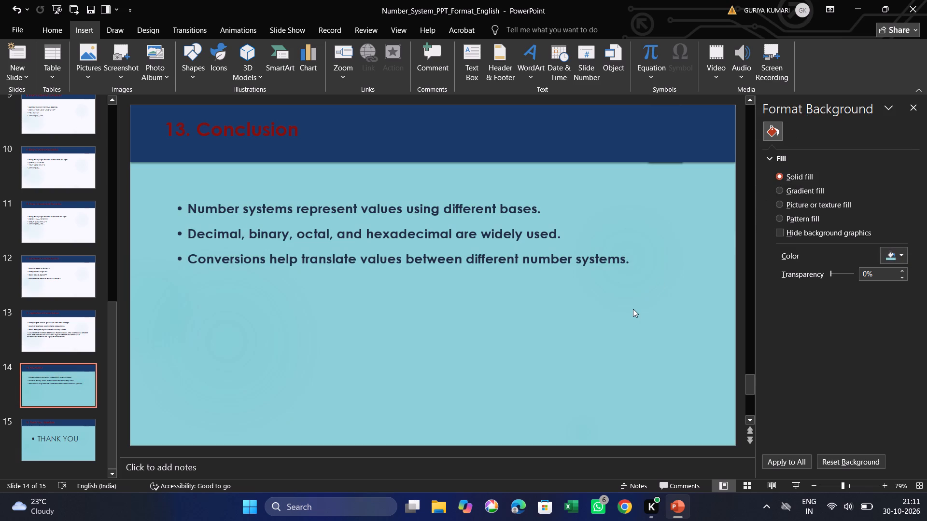
{"action": "left_click", "coordinate": [633, 309]}
Fill the background of slide 13, "12. Applications of Number Systems", with the second-lightest teal theme colour.
{"action": "left_click", "coordinate": [75, 318]}
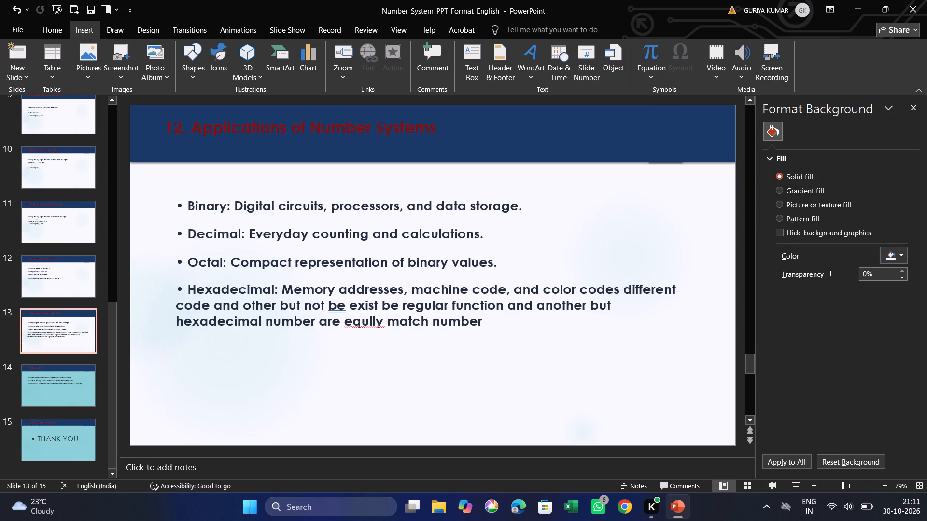
{"action": "right_click", "coordinate": [667, 354]}
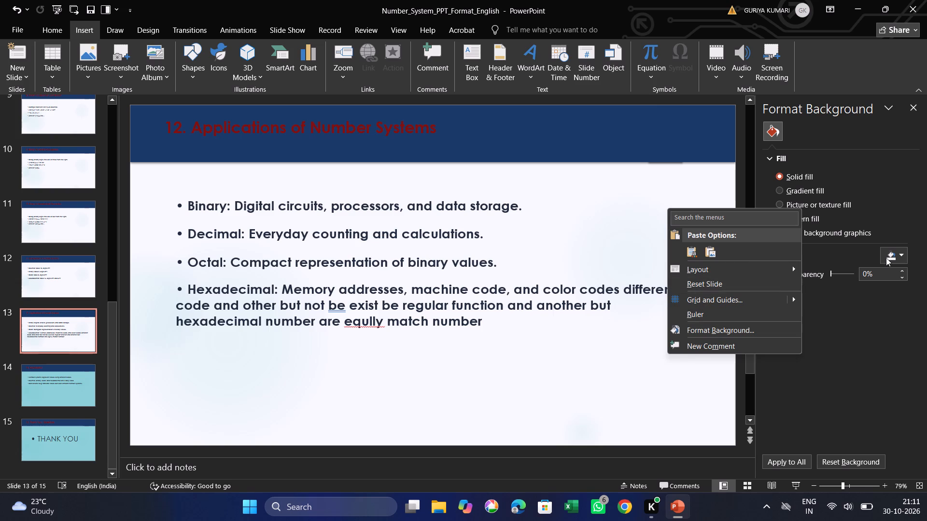
{"action": "left_click", "coordinate": [921, 233]}
{"action": "left_click", "coordinate": [904, 254]}
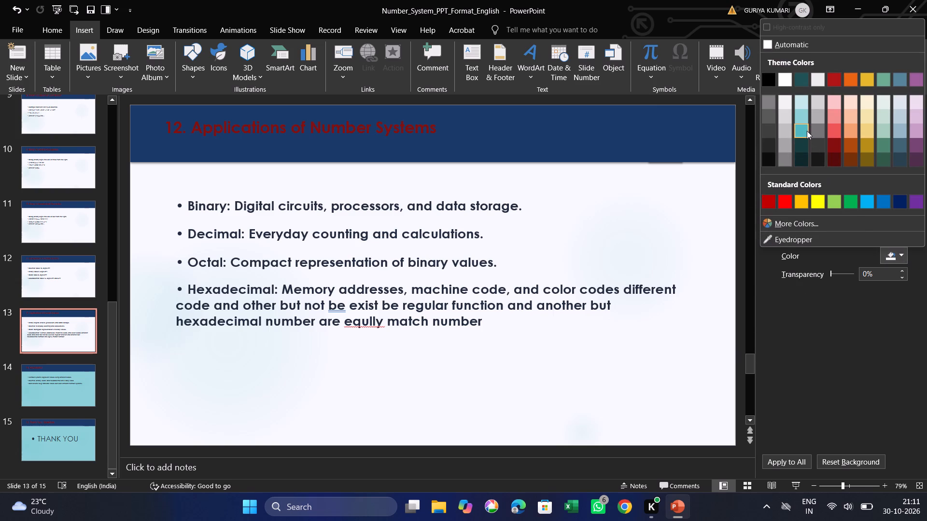
{"action": "left_click", "coordinate": [803, 116]}
Fill the background of slide 12, "11. Comparison of Number Systems", with the second-lightest teal theme colour.
{"action": "left_click", "coordinate": [70, 276]}
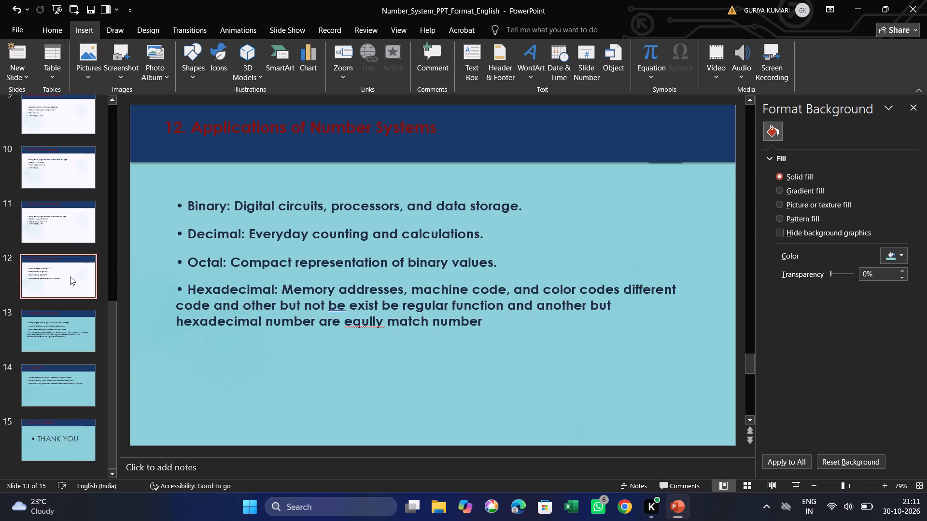
{"action": "left_click", "coordinate": [893, 257]}
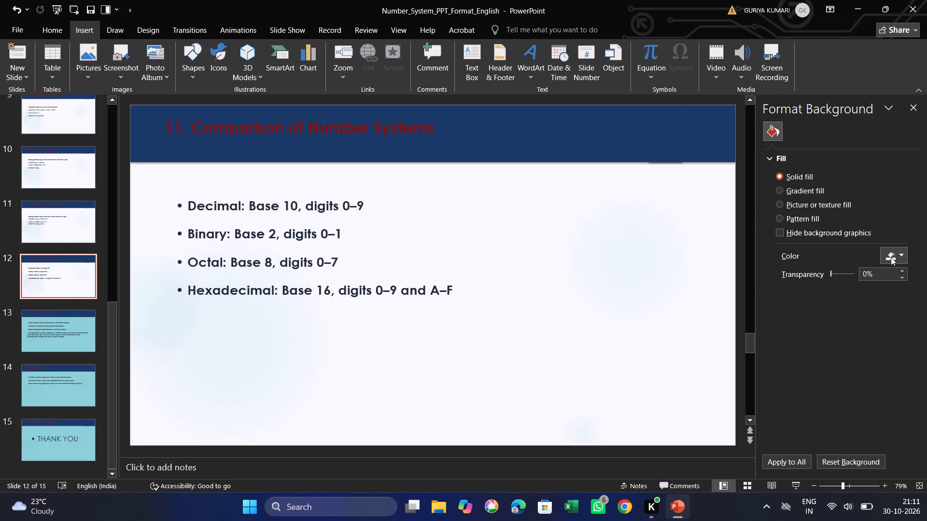
{"action": "left_click", "coordinate": [804, 117]}
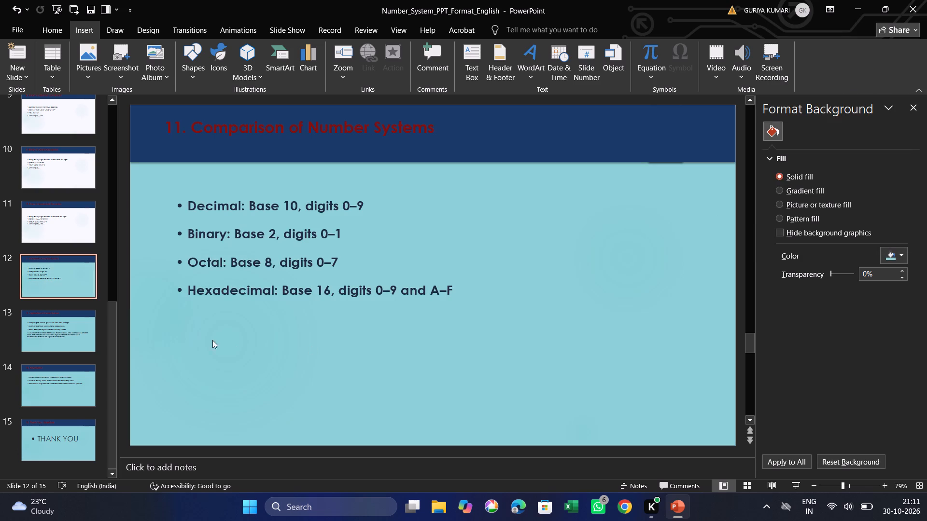
Fill the background of slide 11, "10. Binary to Hexadecimal Conversion", with the second-lightest teal theme colour.
{"action": "left_click", "coordinate": [53, 230]}
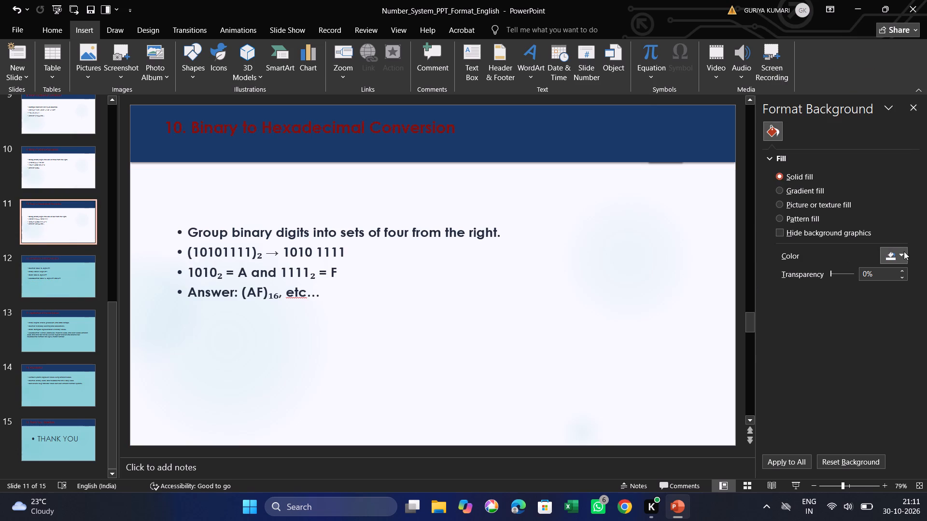
{"action": "left_click", "coordinate": [904, 251]}
{"action": "left_click", "coordinate": [796, 122]}
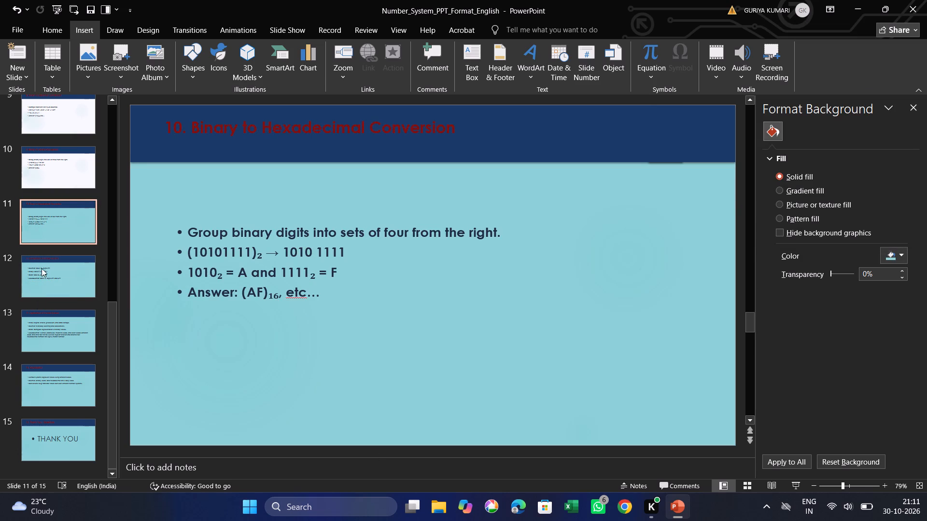
Fill the background of slide 10, "9. Binary to Octal Conversion", with the second-lightest teal theme colour.
{"action": "left_click", "coordinate": [41, 179]}
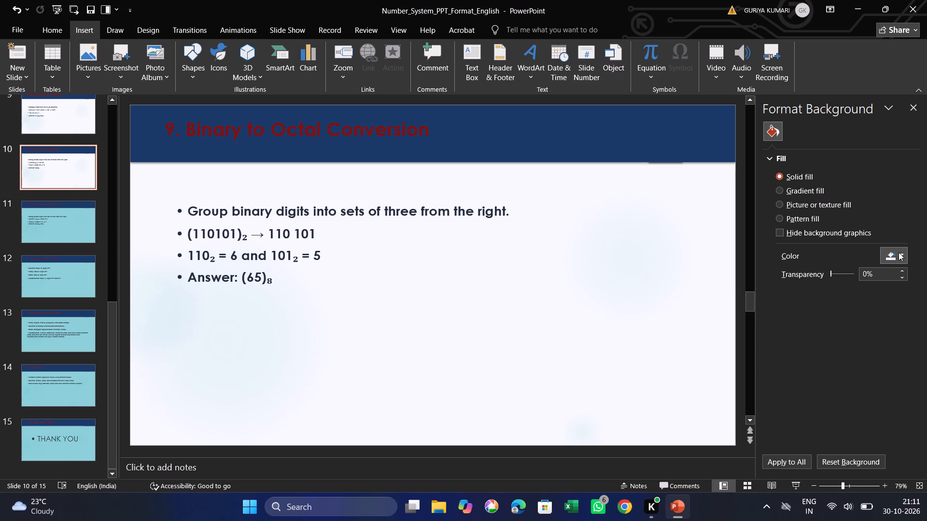
{"action": "left_click", "coordinate": [900, 252]}
{"action": "left_click", "coordinate": [794, 114]}
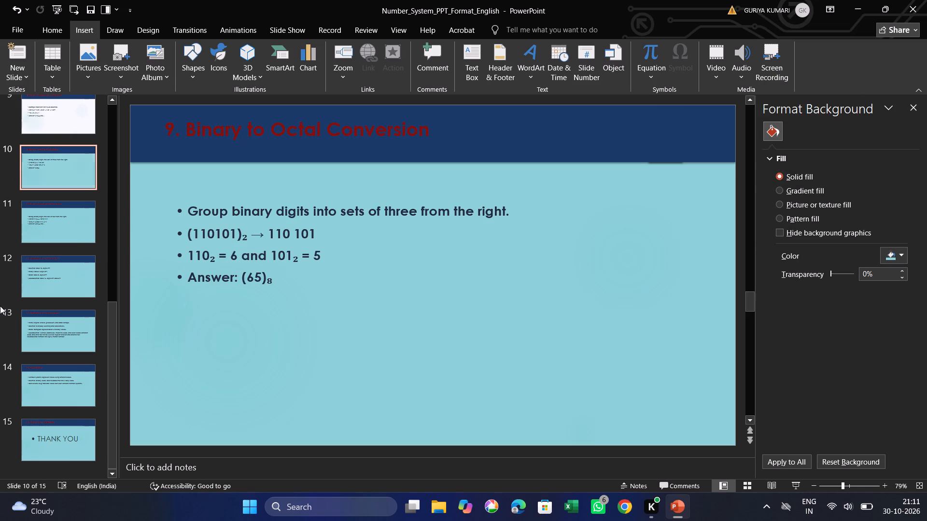
Fill the background of slide 9, "8. Binary to Decimal Conversion", with the second-lightest teal theme colour.
{"action": "scroll", "coordinate": [43, 191], "scroll_direction": "up", "scroll_amount": 3}
{"action": "left_click", "coordinate": [43, 191]}
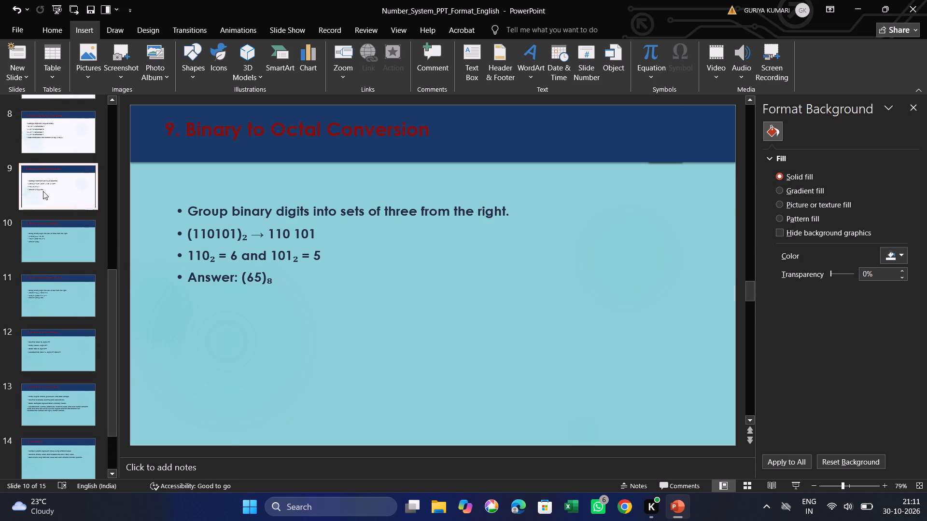
{"action": "left_click", "coordinate": [904, 253]}
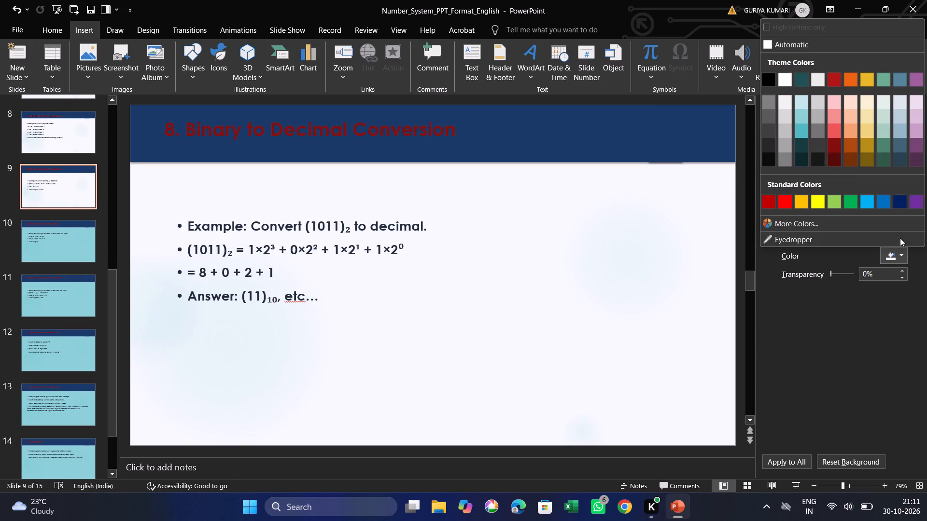
{"action": "left_click", "coordinate": [799, 117]}
Fill the background of slide 8, "7. Decimal to Binary Conversion", with the second-lightest teal theme colour.
{"action": "scroll", "coordinate": [49, 347], "scroll_direction": "up", "scroll_amount": 3}
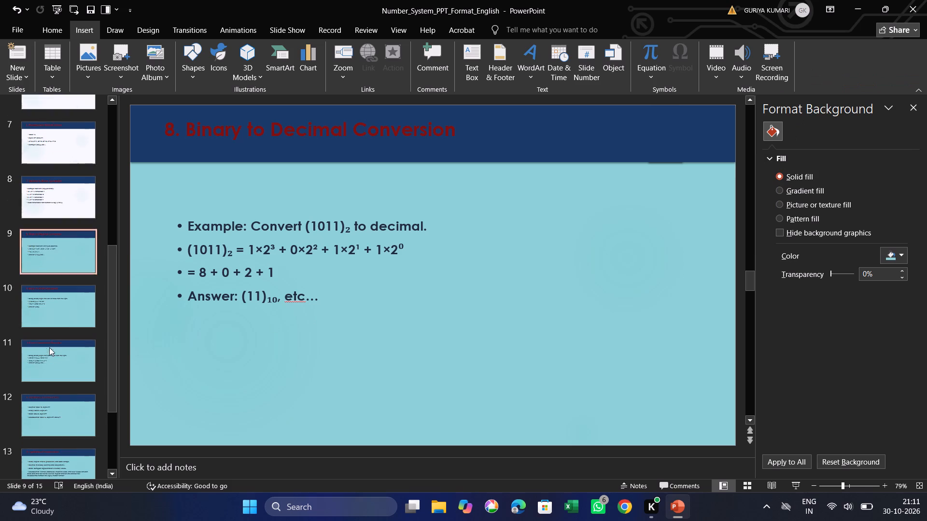
{"action": "scroll", "coordinate": [49, 347], "scroll_direction": "up", "scroll_amount": 6}
{"action": "left_click", "coordinate": [52, 360]}
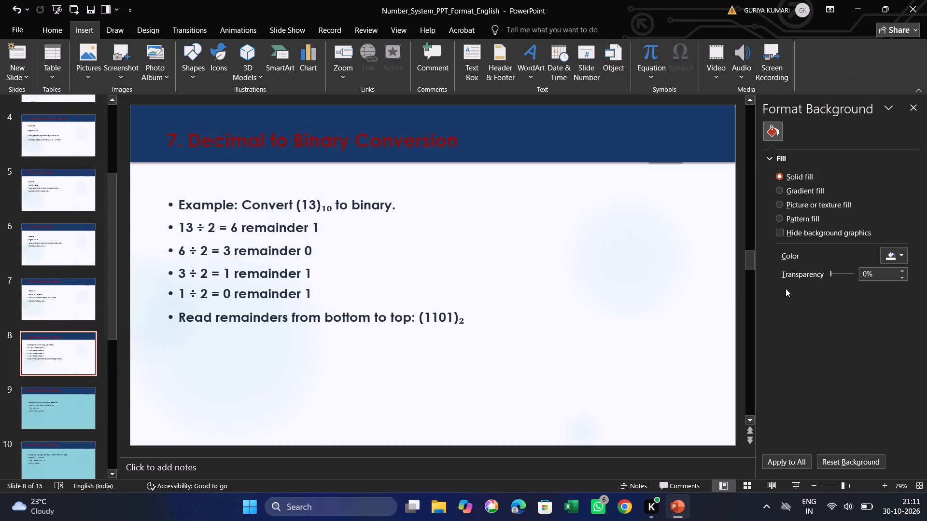
{"action": "left_click", "coordinate": [898, 258]}
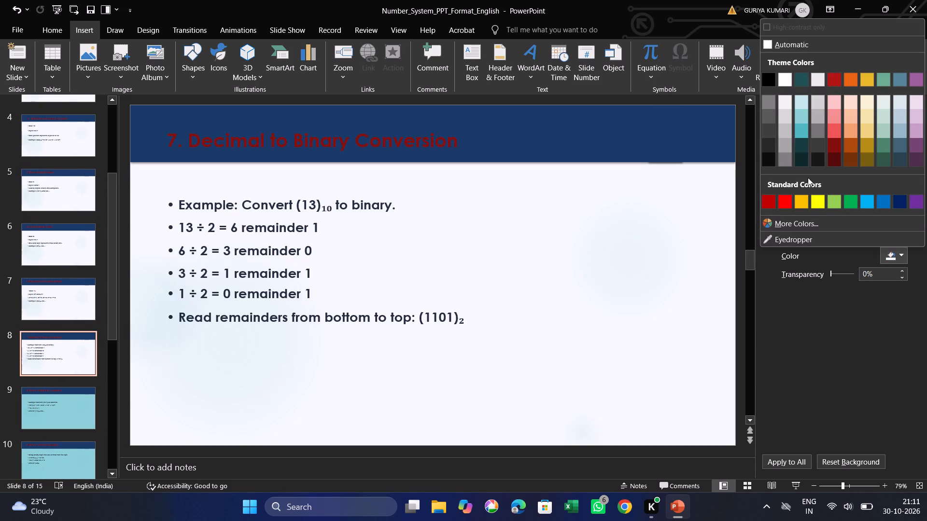
{"action": "left_click", "coordinate": [799, 116]}
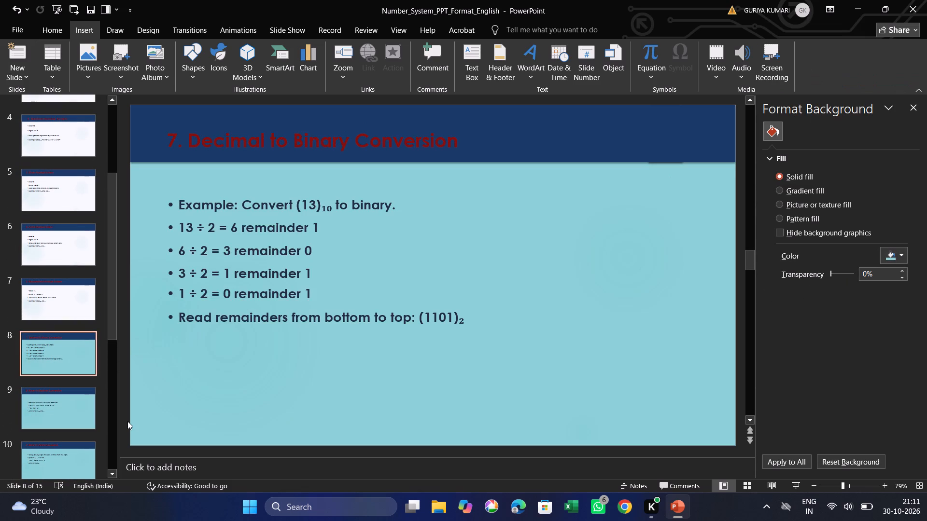
Fill the background of slide 7, "6. Hexadecimal Number System", with the second-lightest teal theme colour.
{"action": "left_click", "coordinate": [73, 309]}
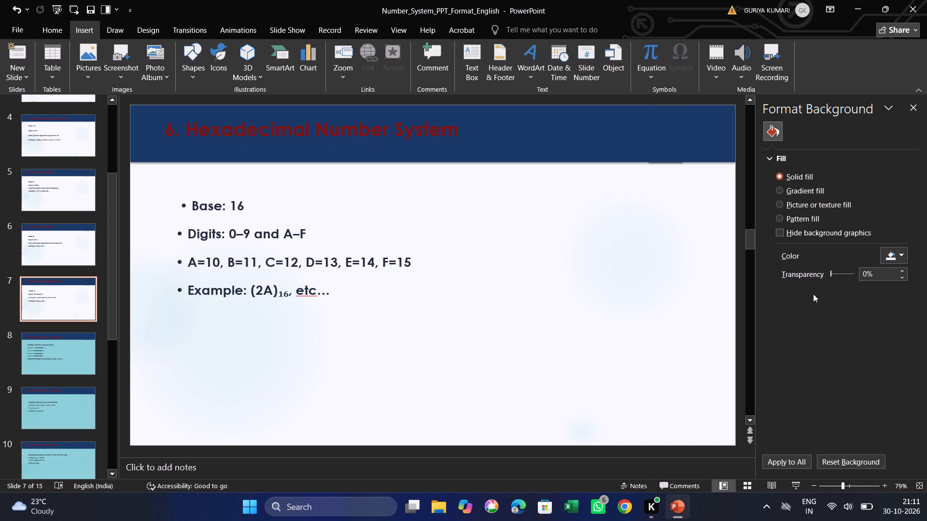
{"action": "left_click", "coordinate": [901, 253]}
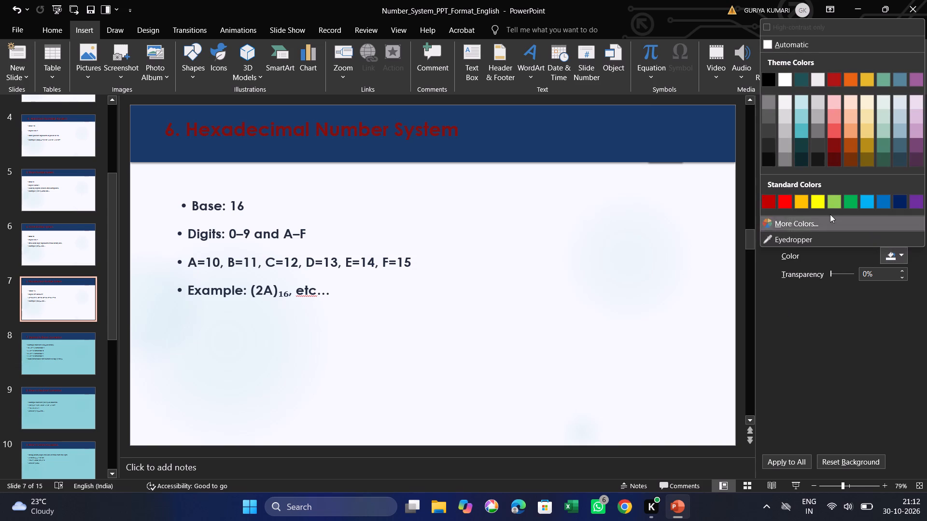
{"action": "left_click", "coordinate": [796, 116]}
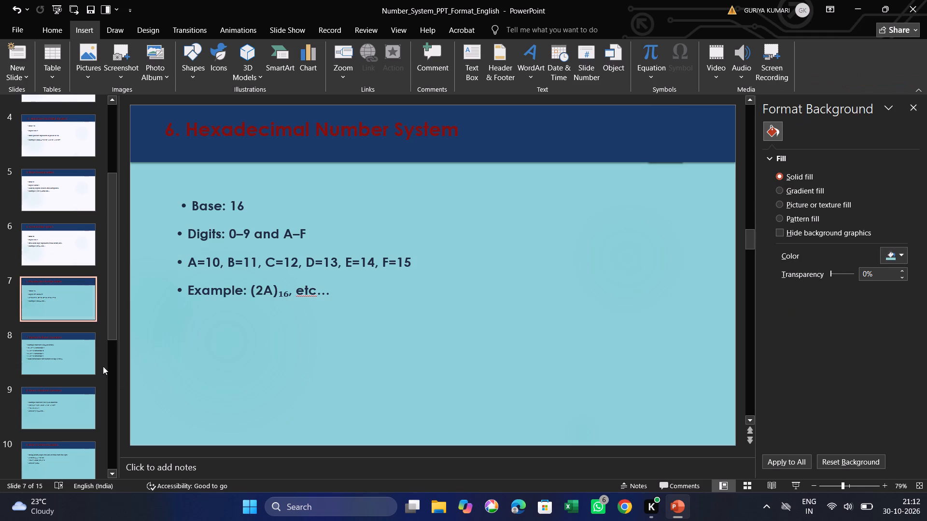
Fill the background of slide 6, "5. Octal Number System", with the second-lightest teal theme colour.
{"action": "left_click", "coordinate": [84, 244]}
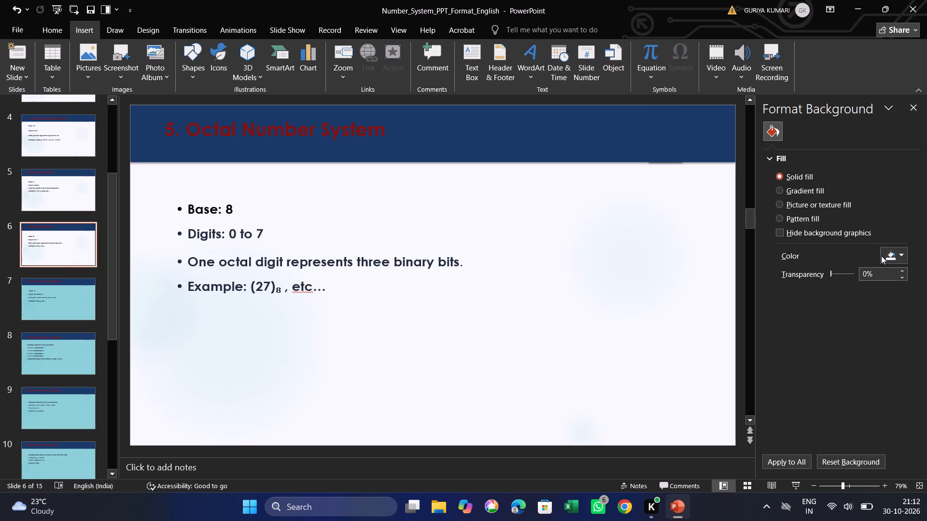
{"action": "left_click", "coordinate": [903, 251]}
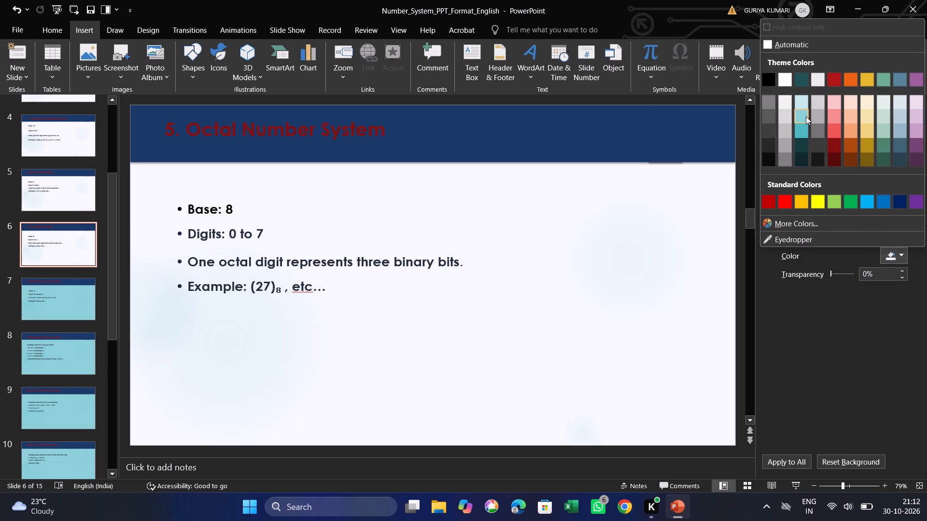
{"action": "left_click", "coordinate": [806, 116]}
Fill the background of slide 5, "4. Binary Number System", with the second-lightest teal theme colour.
{"action": "left_click", "coordinate": [84, 184]}
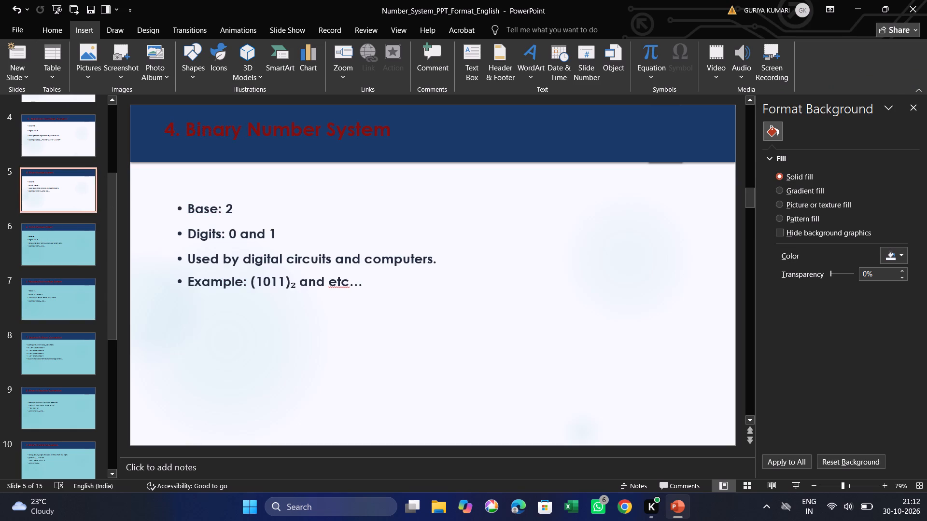
{"action": "left_click", "coordinate": [905, 254]}
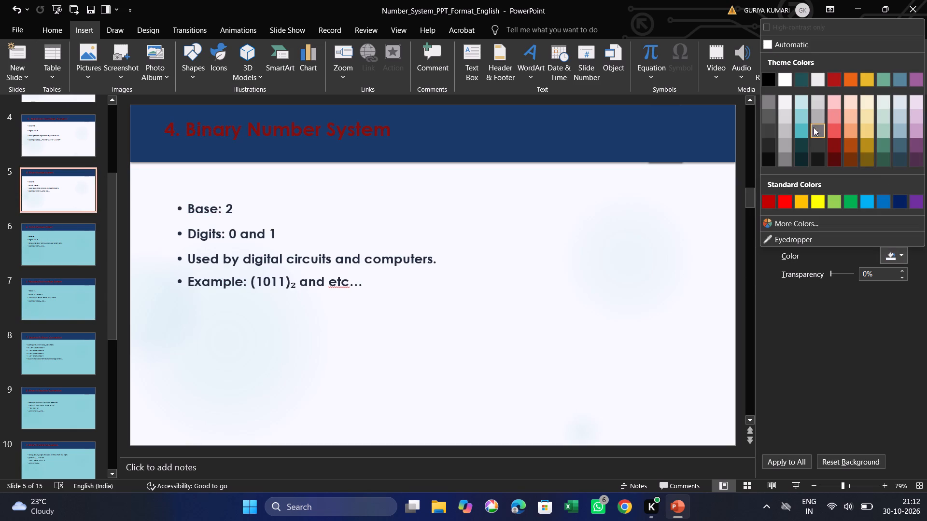
{"action": "left_click", "coordinate": [801, 120]}
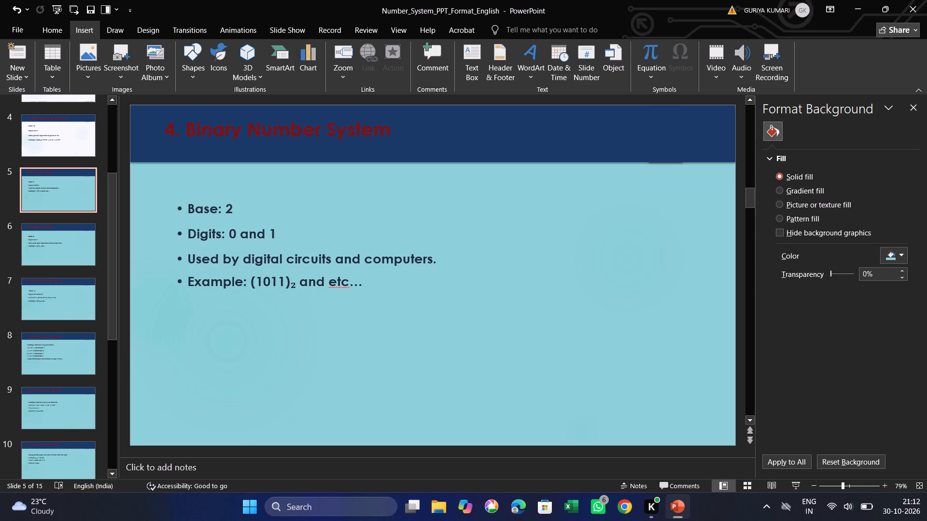
Fill the background of slide 4, "3. Decimal Number System", with the second-lightest teal theme colour.
{"action": "left_click", "coordinate": [65, 127]}
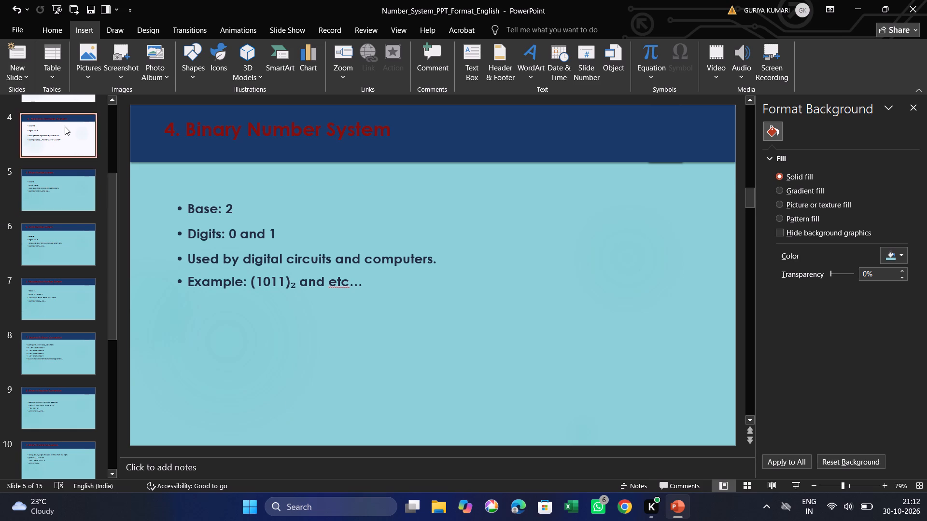
{"action": "left_click", "coordinate": [904, 257]}
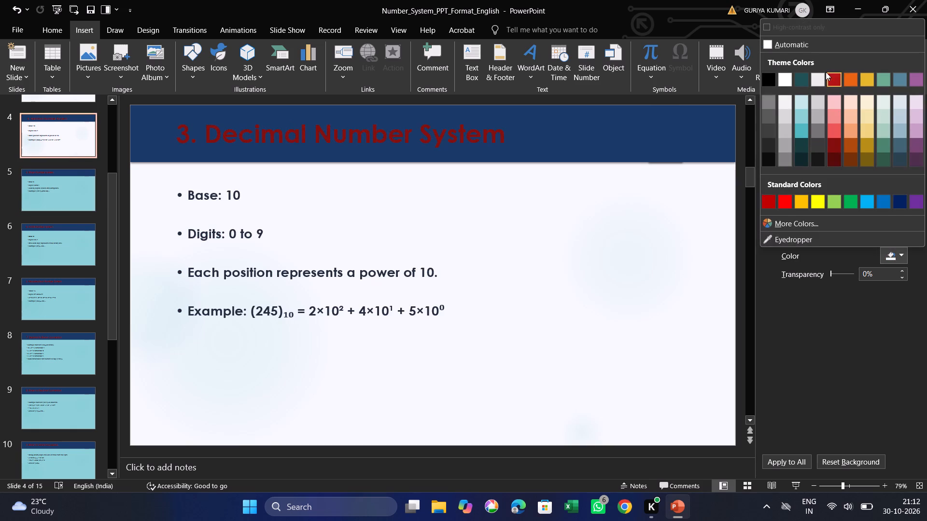
{"action": "left_click", "coordinate": [801, 113]}
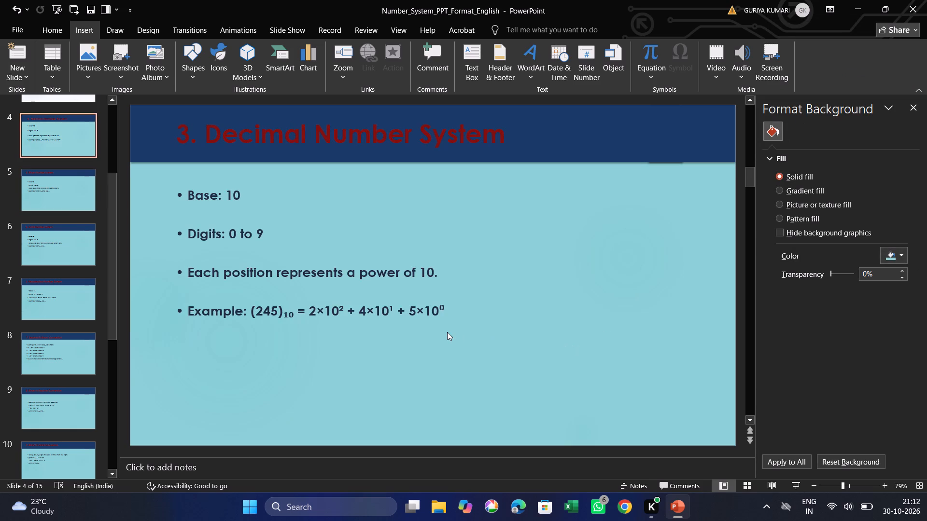
On slide 3, apply a pattern fill to the "Hexadecimal Number System — Base 16" text, using the first pattern.
{"action": "scroll", "coordinate": [447, 332], "scroll_direction": "up", "scroll_amount": 4}
{"action": "left_click", "coordinate": [34, 232]}
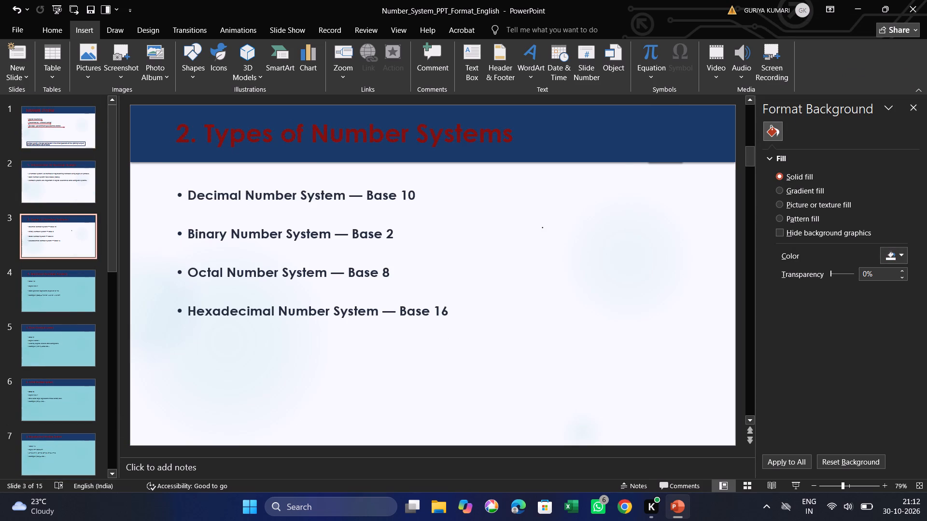
{"action": "right_click", "coordinate": [625, 323]}
{"action": "left_click", "coordinate": [516, 386]}
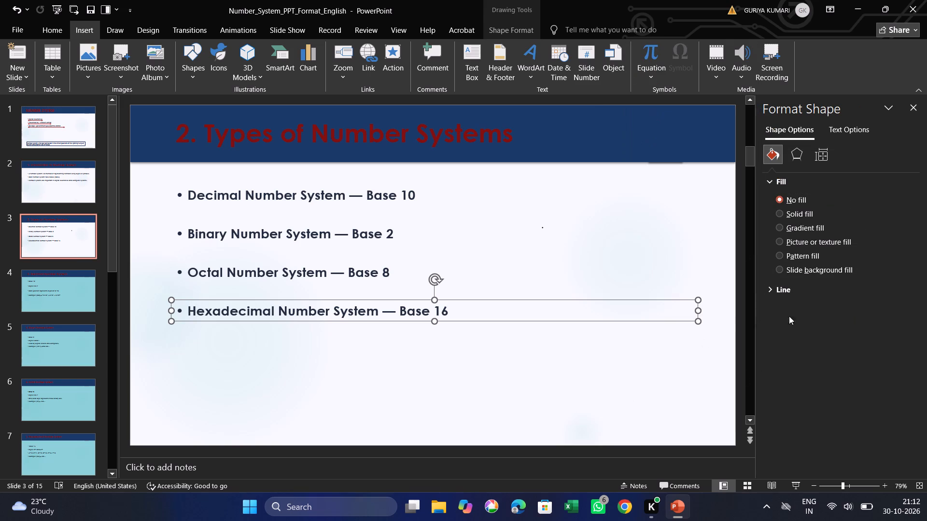
{"action": "left_click", "coordinate": [860, 133]}
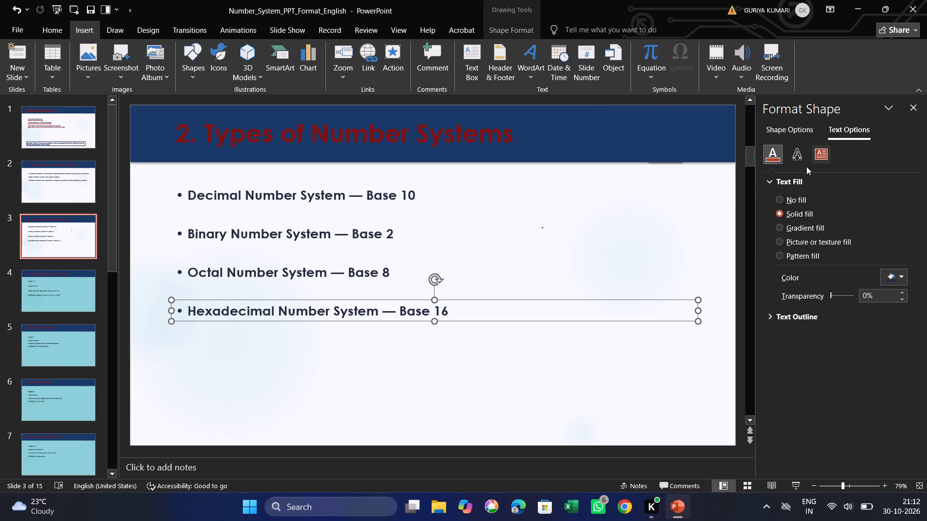
{"action": "left_click", "coordinate": [905, 273]}
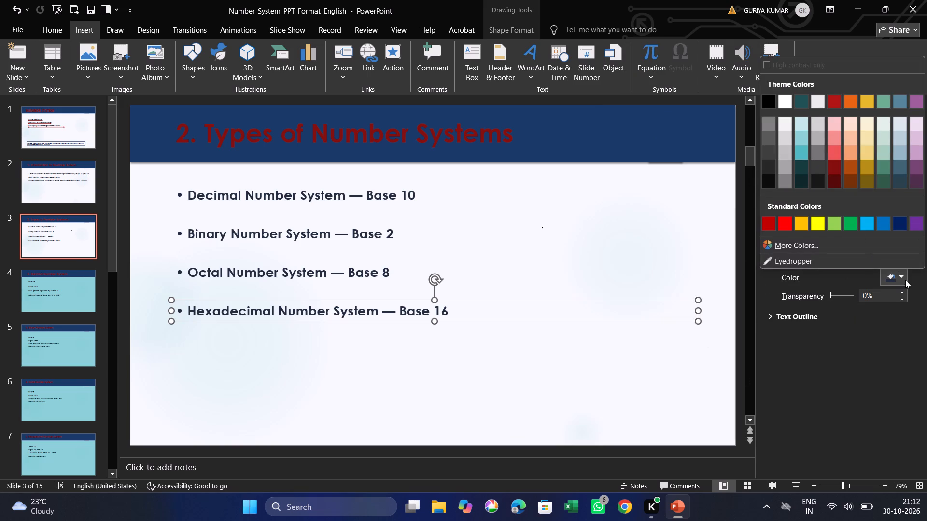
{"action": "left_click", "coordinate": [893, 277]}
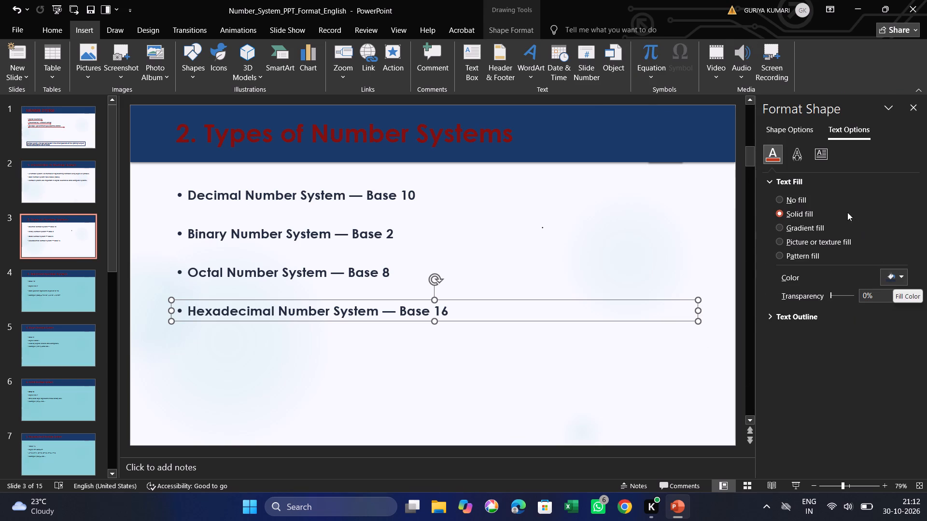
{"action": "left_click", "coordinate": [787, 257]}
{"action": "left_click", "coordinate": [815, 289]}
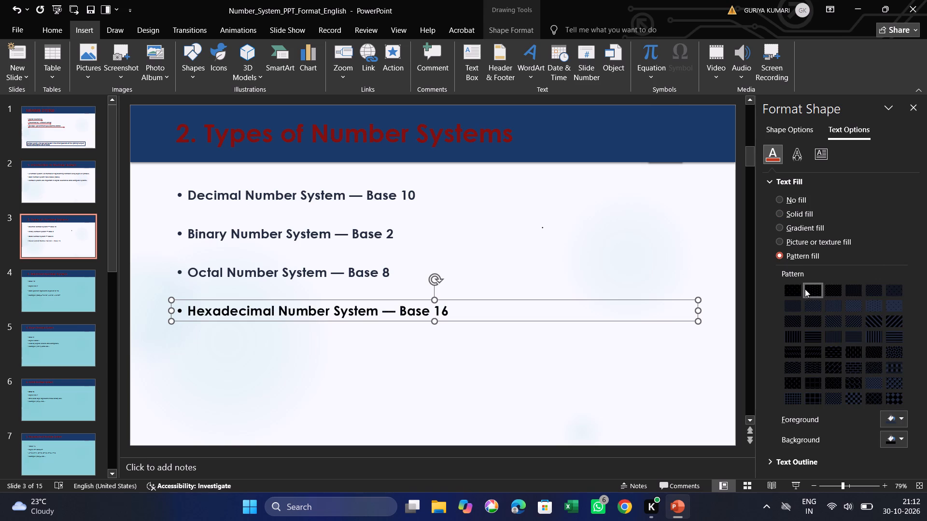
{"action": "left_click", "coordinate": [799, 288]}
Fill the background of slide 3, "2. Types of Number Systems", with the solid second-lightest teal theme colour.
{"action": "left_click", "coordinate": [664, 327]}
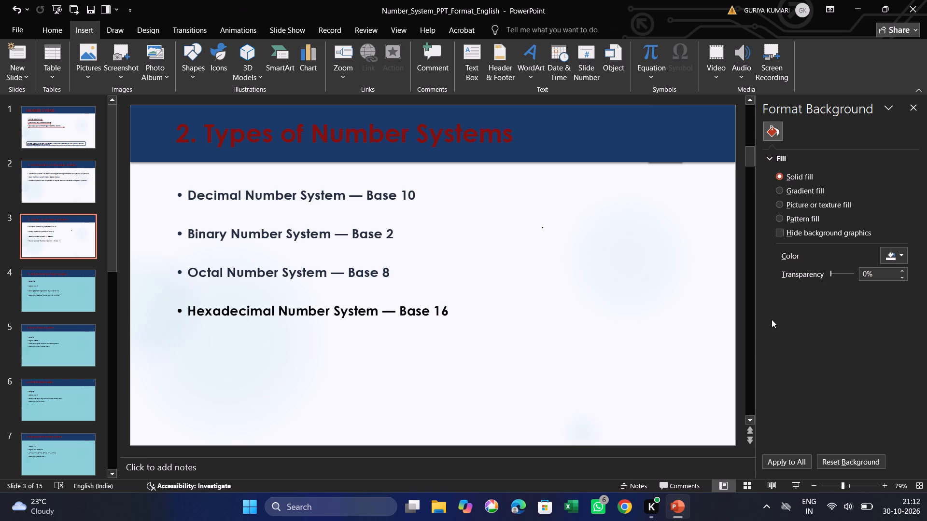
{"action": "left_click", "coordinate": [812, 190]}
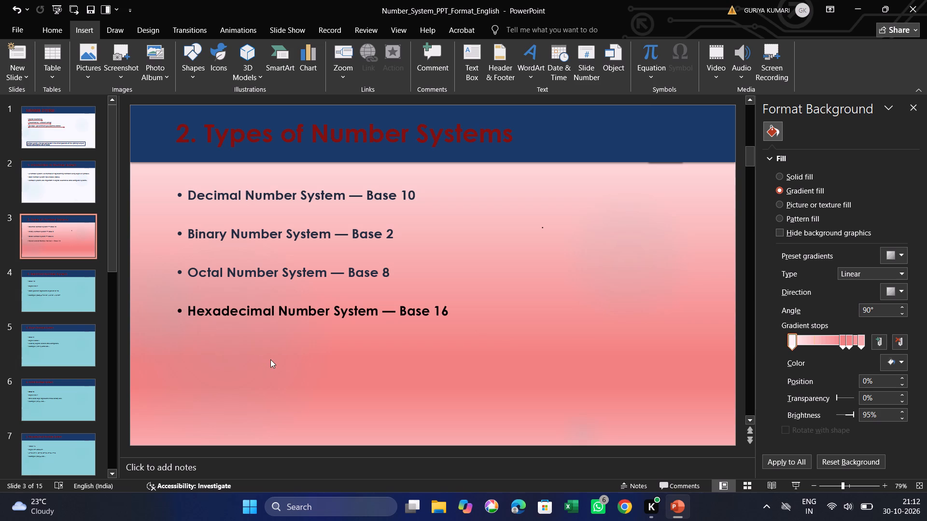
{"action": "left_click", "coordinate": [796, 188]}
{"action": "left_click", "coordinate": [801, 173]}
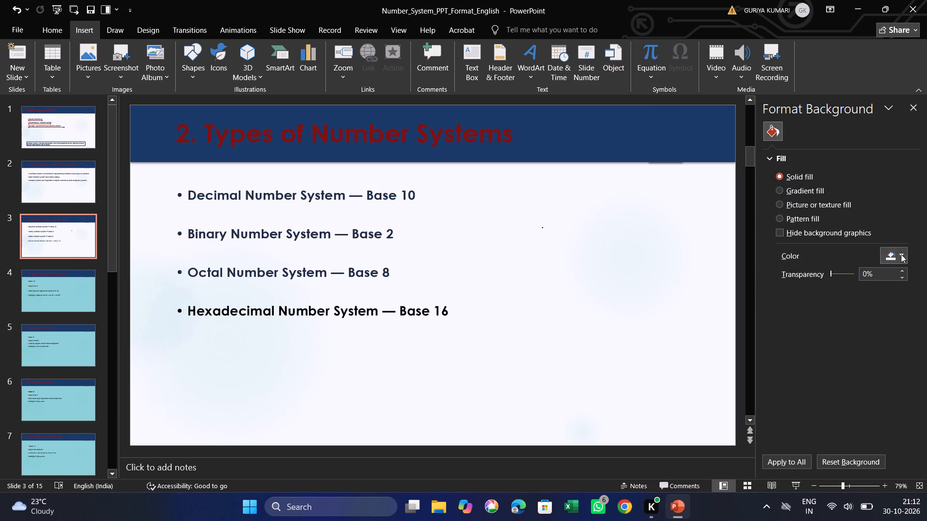
{"action": "left_click", "coordinate": [901, 254]}
{"action": "left_click", "coordinate": [800, 115]}
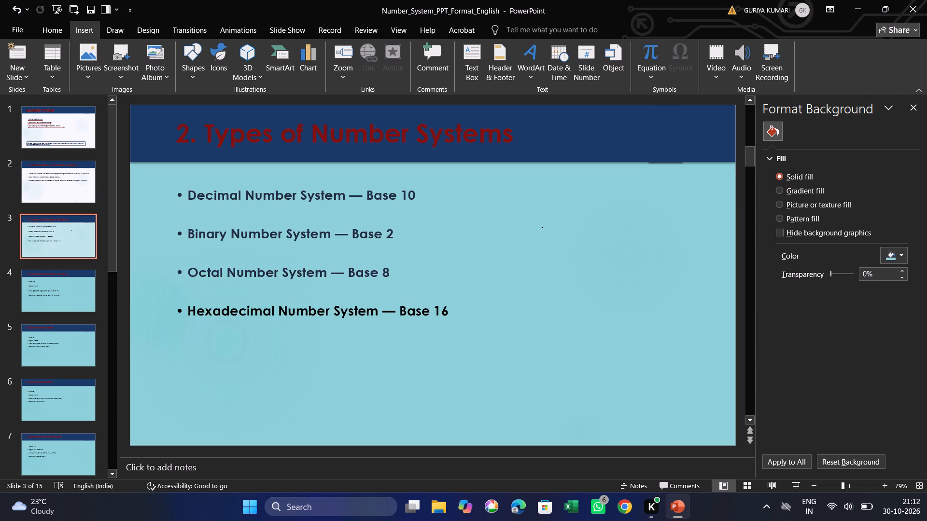
Fill the background of slide 2, "1. Introduction to Number System", with the second-lightest teal theme colour.
{"action": "left_click", "coordinate": [71, 179]}
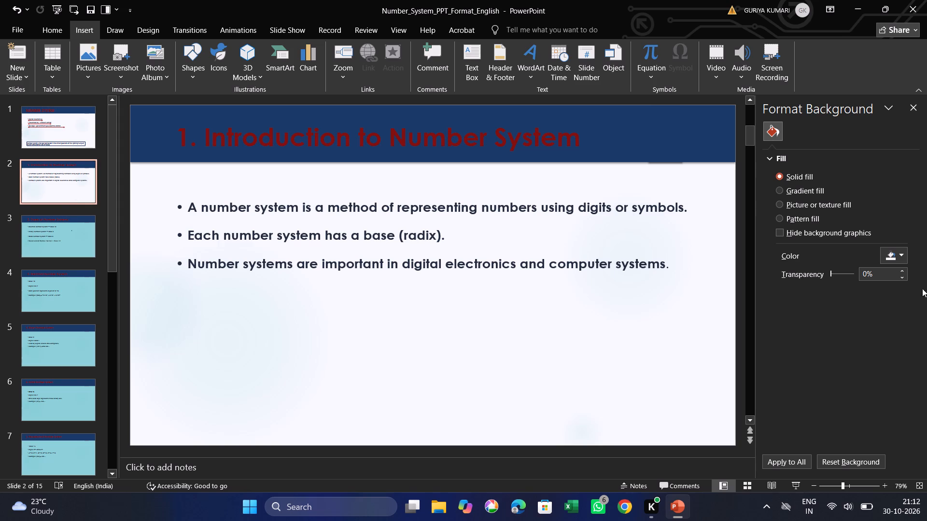
{"action": "left_click", "coordinate": [901, 251]}
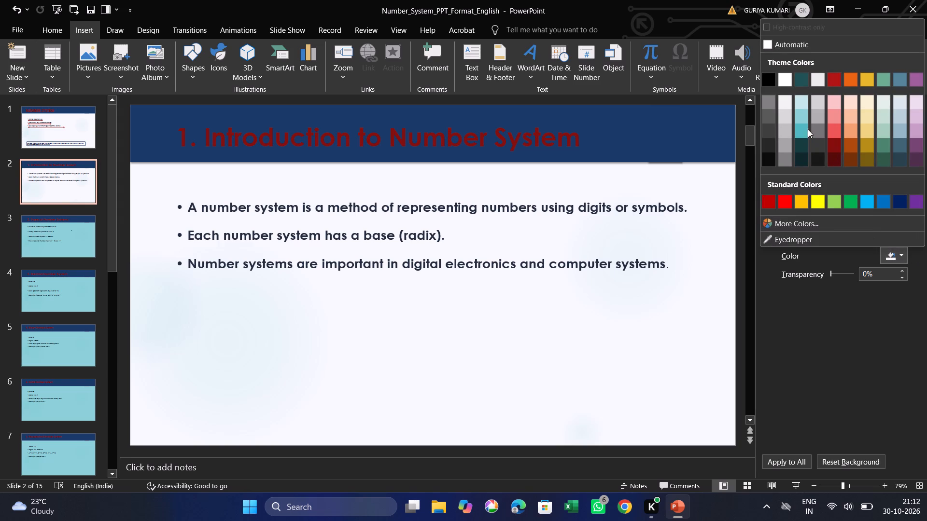
{"action": "left_click", "coordinate": [799, 116]}
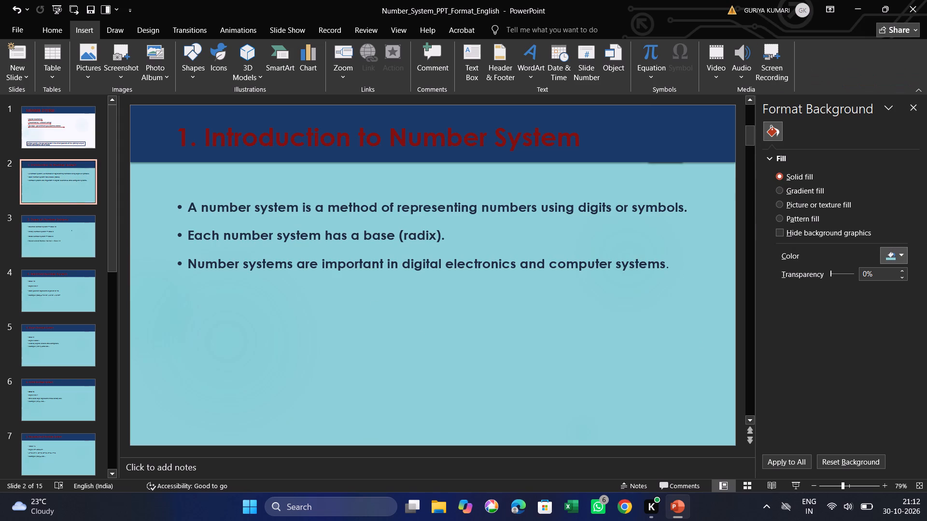
Fill the background of slide 1, "NUMBER SYSTEM", with the second-lightest teal theme colour.
{"action": "left_click", "coordinate": [26, 135]}
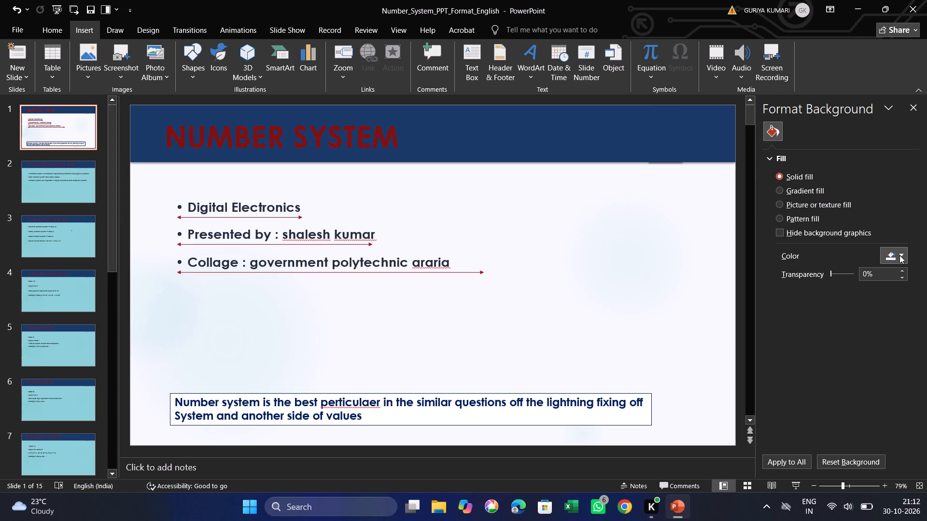
{"action": "left_click", "coordinate": [901, 253]}
{"action": "left_click", "coordinate": [800, 119]}
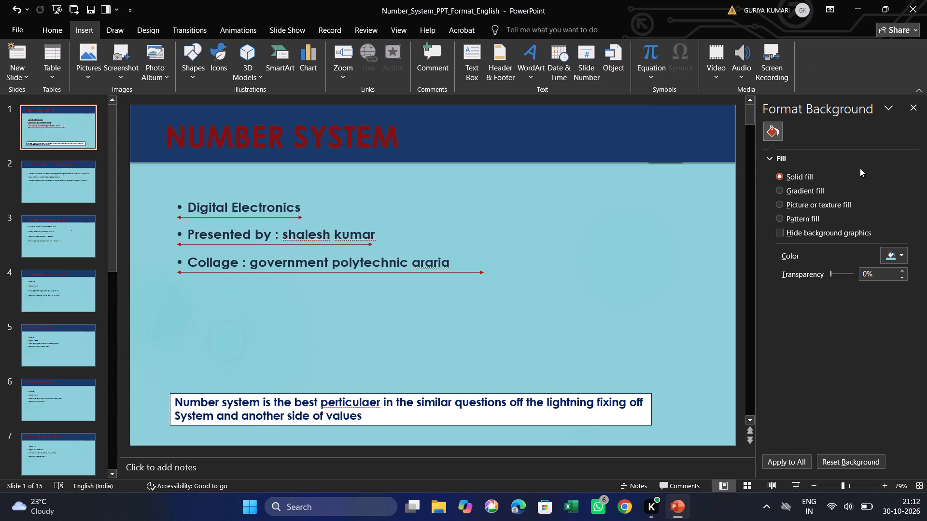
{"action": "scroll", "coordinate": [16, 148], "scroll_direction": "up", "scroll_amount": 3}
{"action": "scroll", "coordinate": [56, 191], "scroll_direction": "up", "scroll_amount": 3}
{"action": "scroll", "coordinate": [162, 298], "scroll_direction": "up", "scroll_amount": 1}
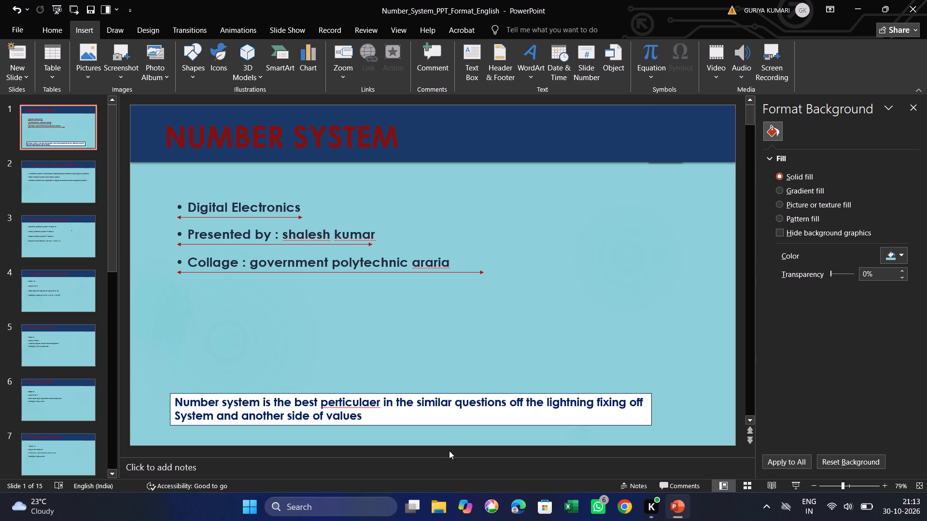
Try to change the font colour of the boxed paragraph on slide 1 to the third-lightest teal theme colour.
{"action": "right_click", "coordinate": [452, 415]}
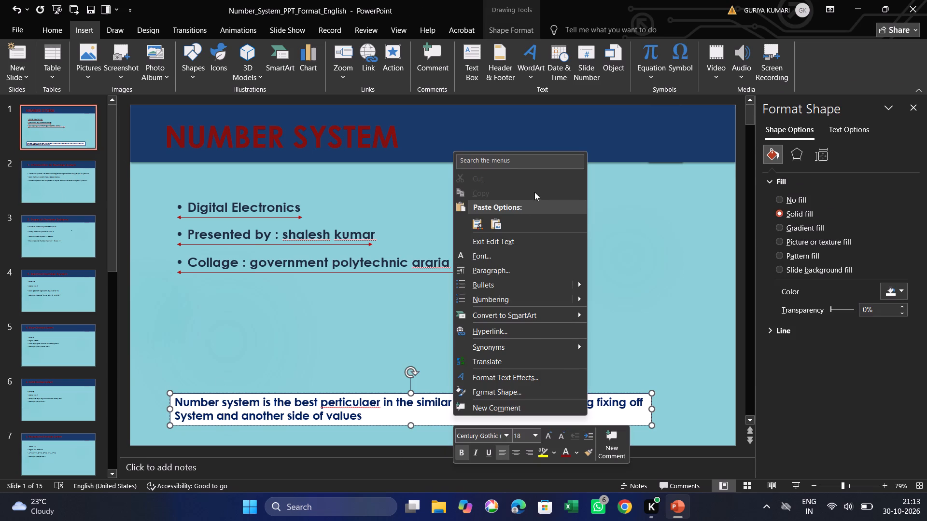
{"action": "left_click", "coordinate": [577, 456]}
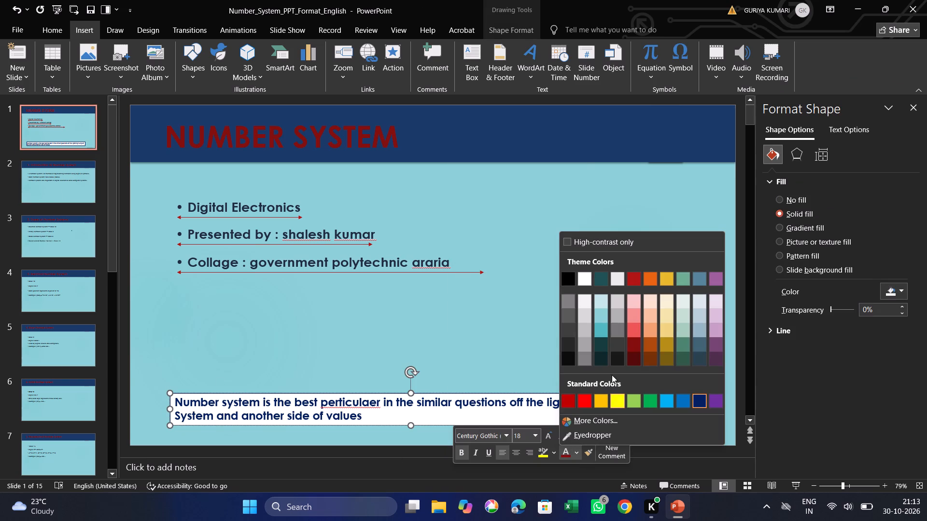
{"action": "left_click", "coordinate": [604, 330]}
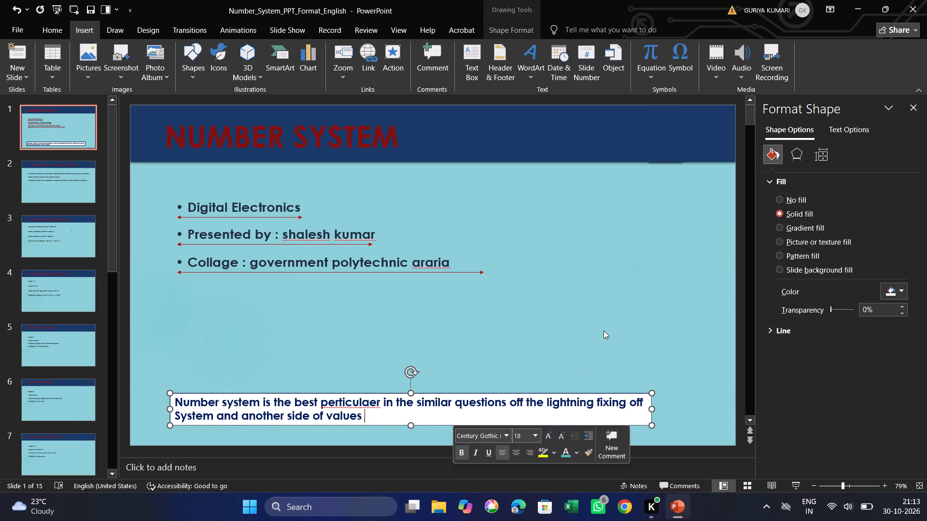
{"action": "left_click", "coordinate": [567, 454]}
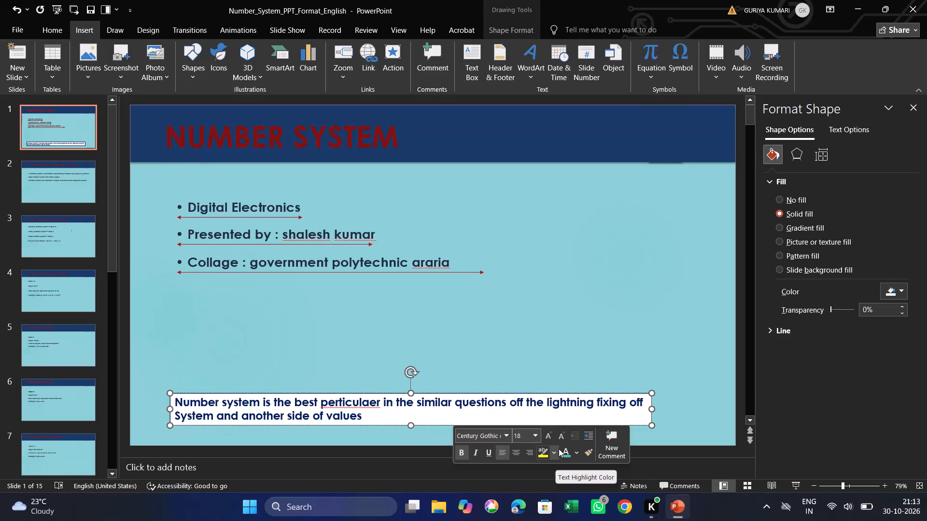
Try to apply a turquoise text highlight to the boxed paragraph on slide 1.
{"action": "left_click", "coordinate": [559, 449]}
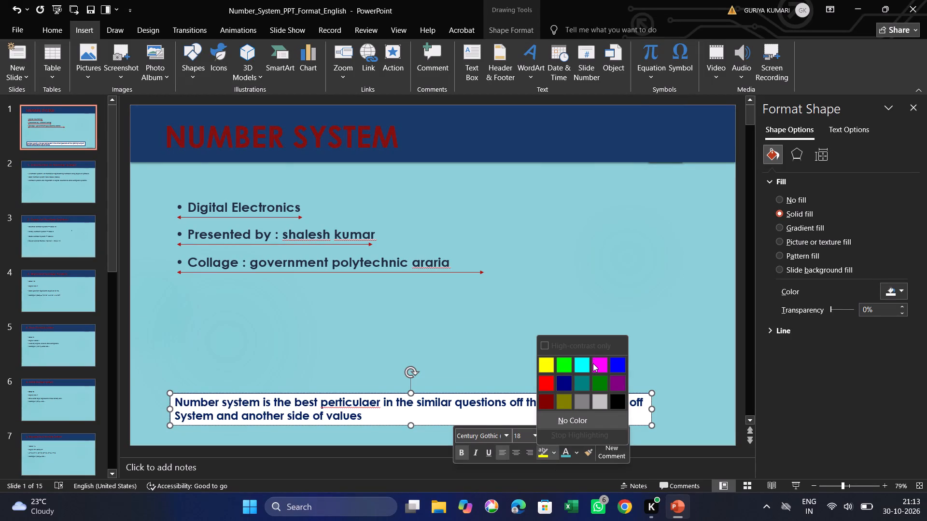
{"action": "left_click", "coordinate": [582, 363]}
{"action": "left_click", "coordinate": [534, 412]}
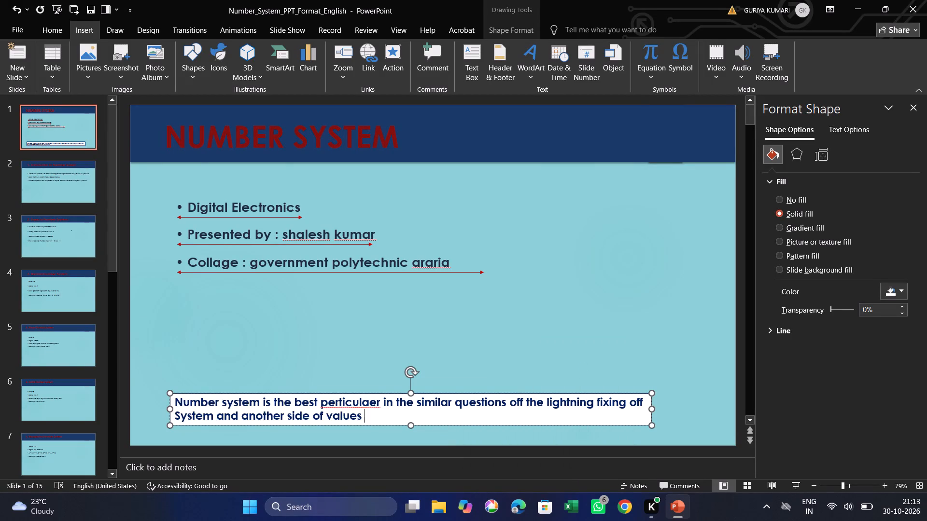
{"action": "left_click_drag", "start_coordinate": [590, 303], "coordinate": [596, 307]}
Review the slides across the deck to check their teal backgrounds.
{"action": "scroll", "coordinate": [128, 197], "scroll_direction": "up", "scroll_amount": 5}
{"action": "scroll", "coordinate": [100, 212], "scroll_direction": "down", "scroll_amount": 15}
{"action": "scroll", "coordinate": [89, 223], "scroll_direction": "up", "scroll_amount": 5}
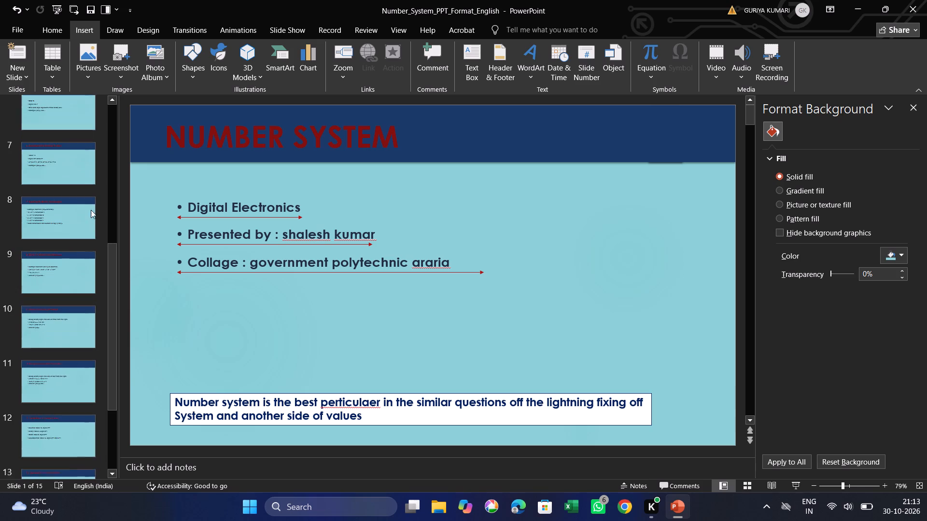
{"action": "scroll", "coordinate": [91, 210], "scroll_direction": "up", "scroll_amount": 8}
{"action": "scroll", "coordinate": [91, 209], "scroll_direction": "down", "scroll_amount": 1}
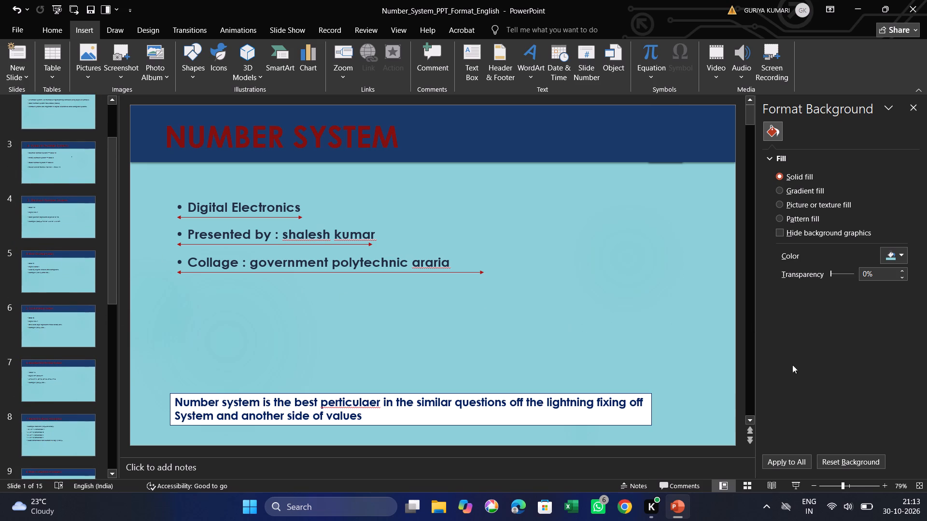
{"action": "left_click", "coordinate": [724, 357]}
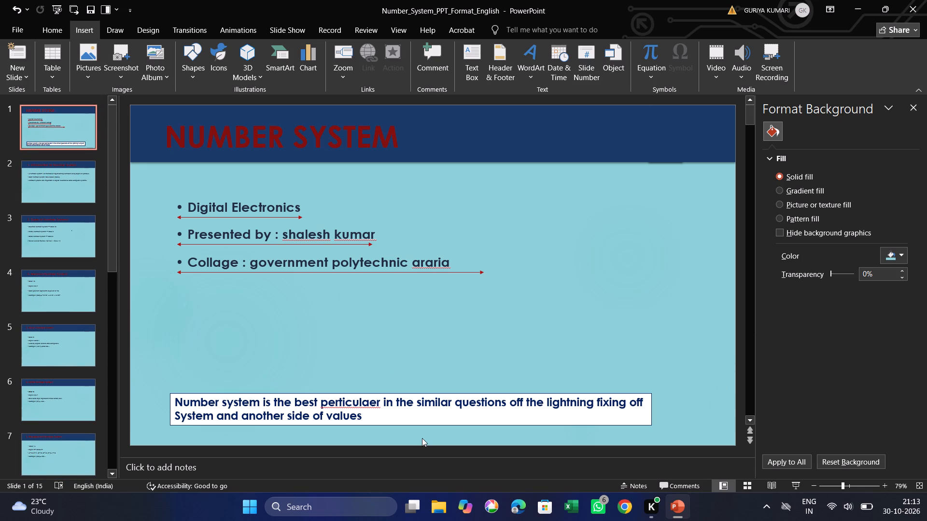
Set the outline of the boxed paragraph on slide 1 to the darkest shade of the black theme colour.
{"action": "right_click", "coordinate": [410, 419]}
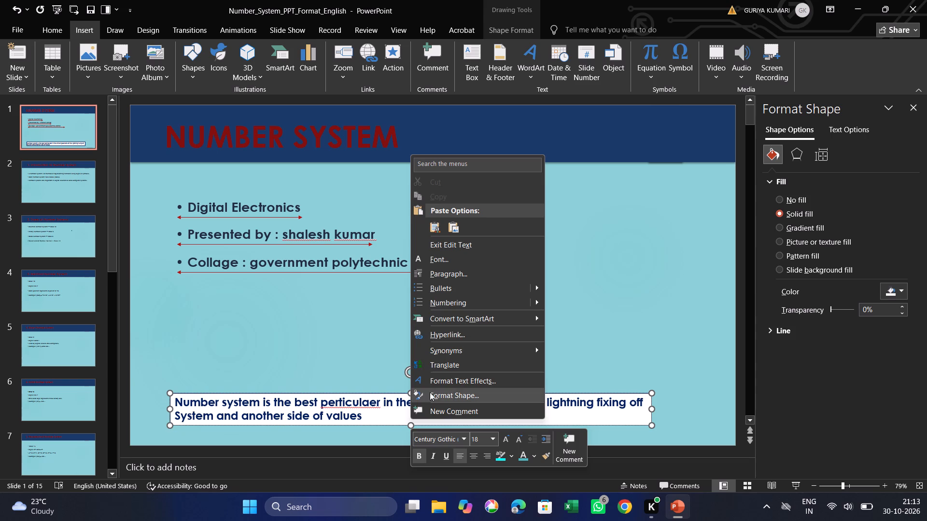
{"action": "left_click", "coordinate": [366, 416]}
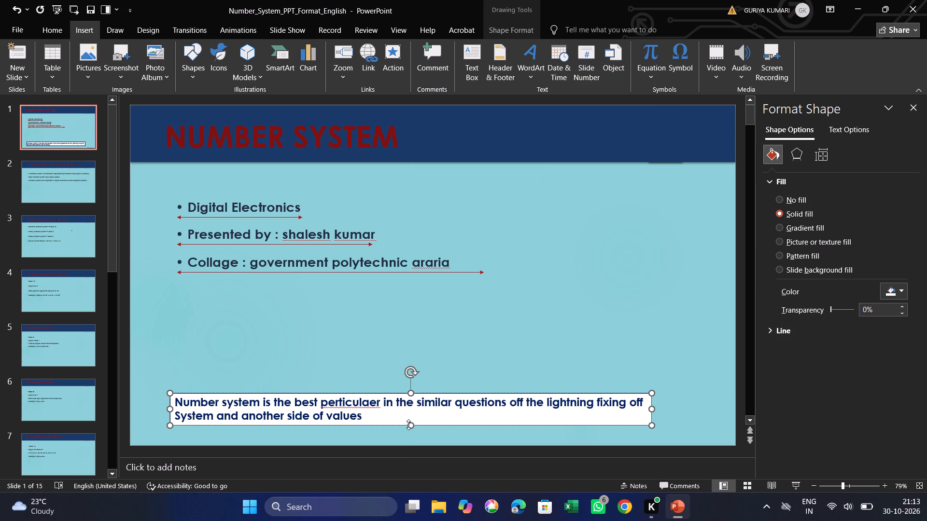
{"action": "right_click", "coordinate": [396, 425]}
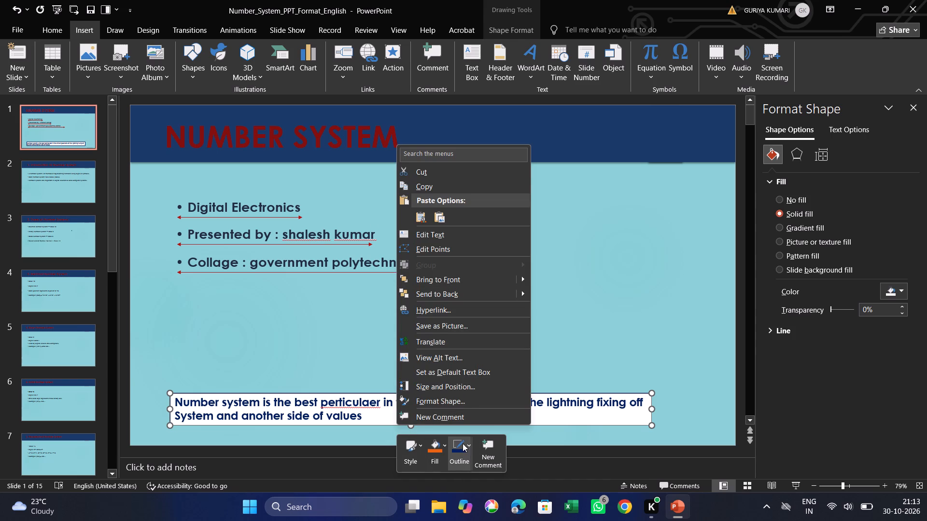
{"action": "left_click", "coordinate": [467, 444]}
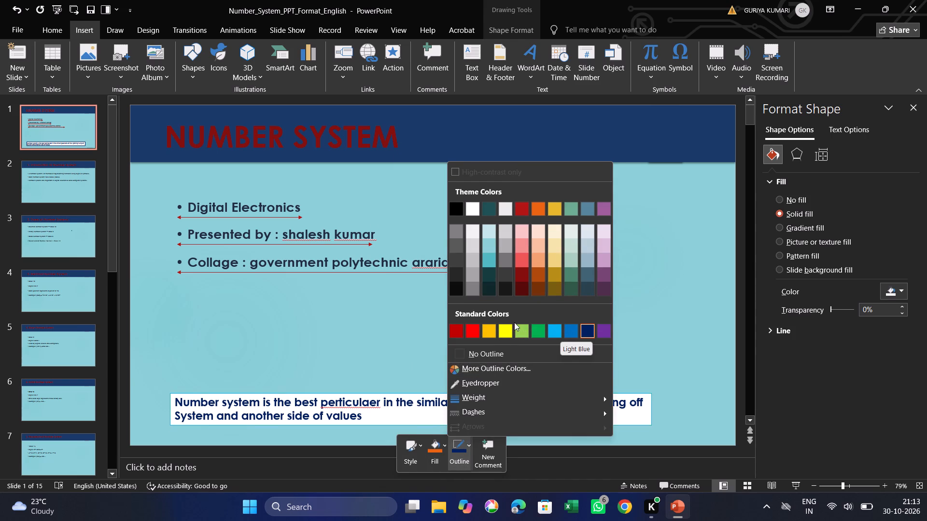
{"action": "left_click", "coordinate": [453, 288]}
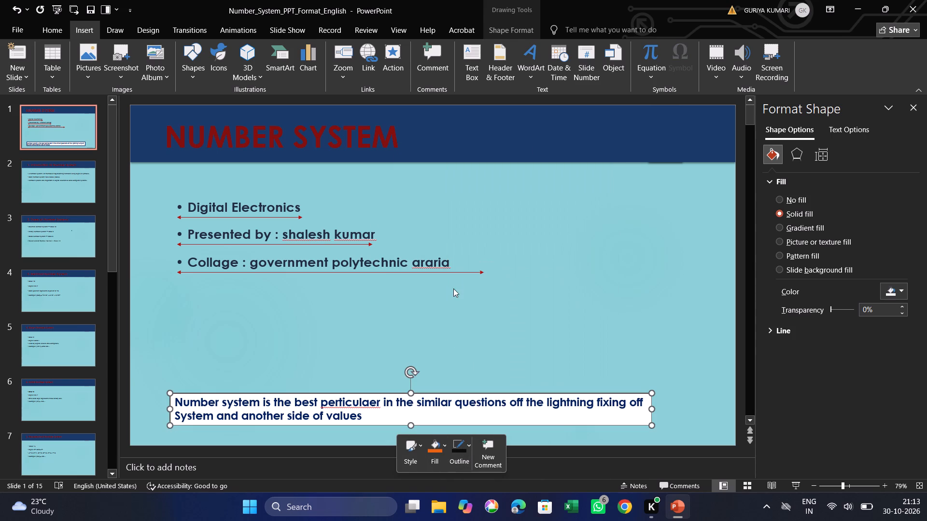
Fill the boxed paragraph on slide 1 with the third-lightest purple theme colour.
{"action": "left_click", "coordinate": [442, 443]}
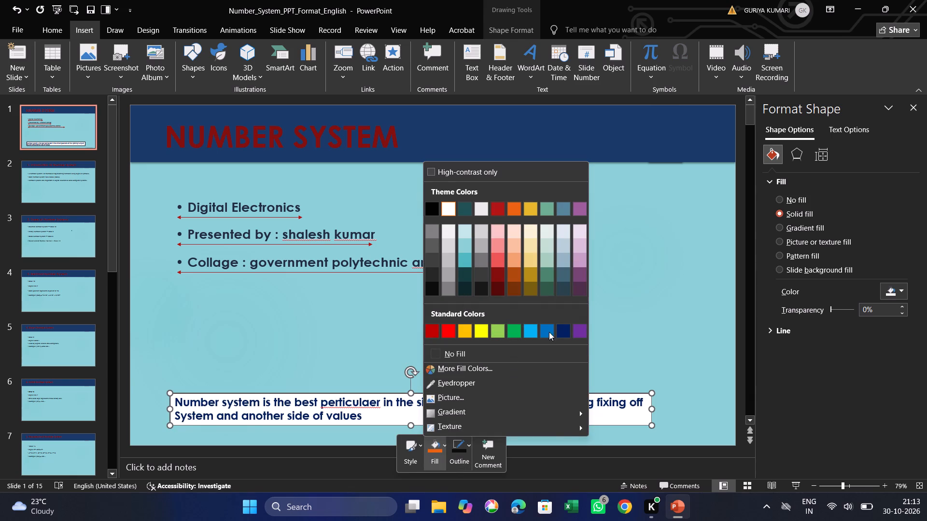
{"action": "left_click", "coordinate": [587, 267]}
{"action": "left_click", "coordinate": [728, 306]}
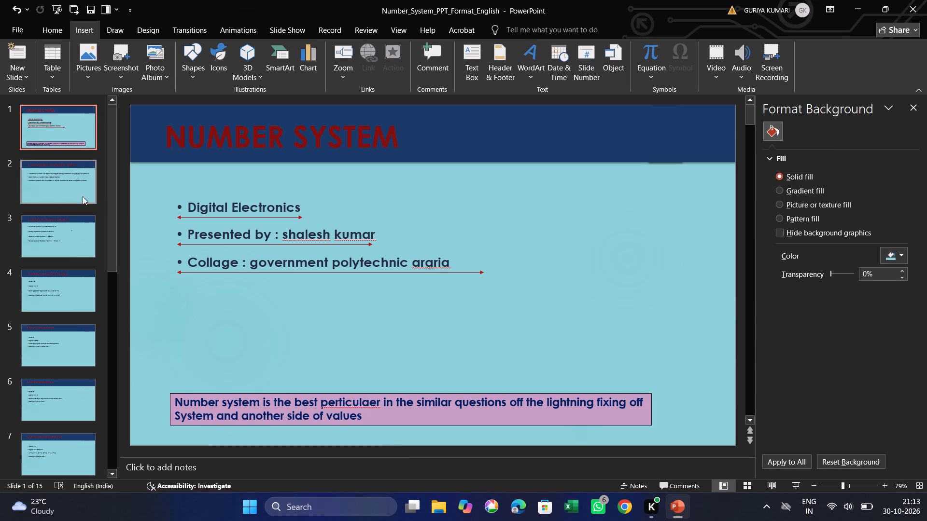
Review the slides from slide 2 to the THANK YOU slide to check their formatting and backgrounds.
{"action": "left_click", "coordinate": [61, 180]}
{"action": "left_click", "coordinate": [52, 211]}
{"action": "left_click", "coordinate": [58, 247]}
{"action": "left_click_drag", "start_coordinate": [72, 295], "coordinate": [74, 299]}
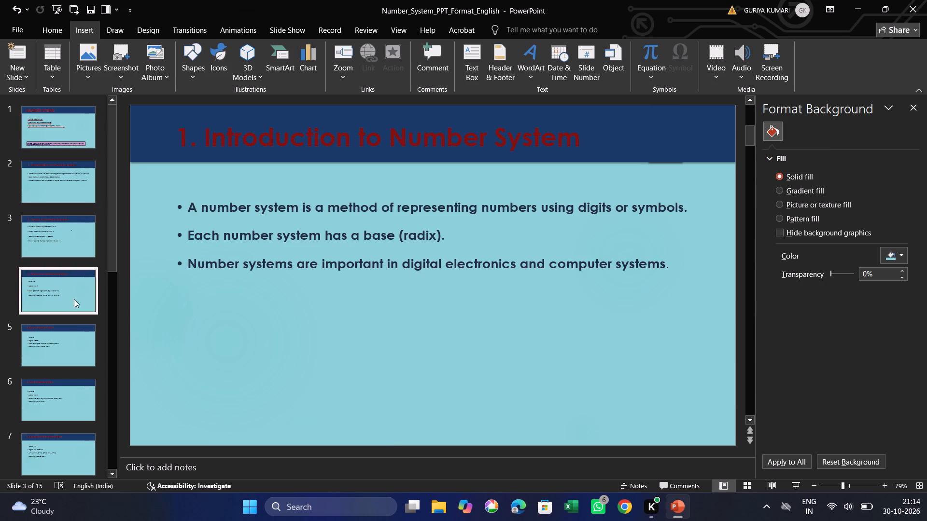
{"action": "left_click_drag", "start_coordinate": [74, 299], "coordinate": [74, 300]}
{"action": "left_click_drag", "start_coordinate": [74, 326], "coordinate": [84, 347]}
{"action": "left_click_drag", "start_coordinate": [65, 377], "coordinate": [68, 388]}
{"action": "left_click_drag", "start_coordinate": [71, 413], "coordinate": [75, 423]}
{"action": "left_click_drag", "start_coordinate": [76, 434], "coordinate": [79, 439]}
{"action": "scroll", "coordinate": [82, 401], "scroll_direction": "down", "scroll_amount": 5}
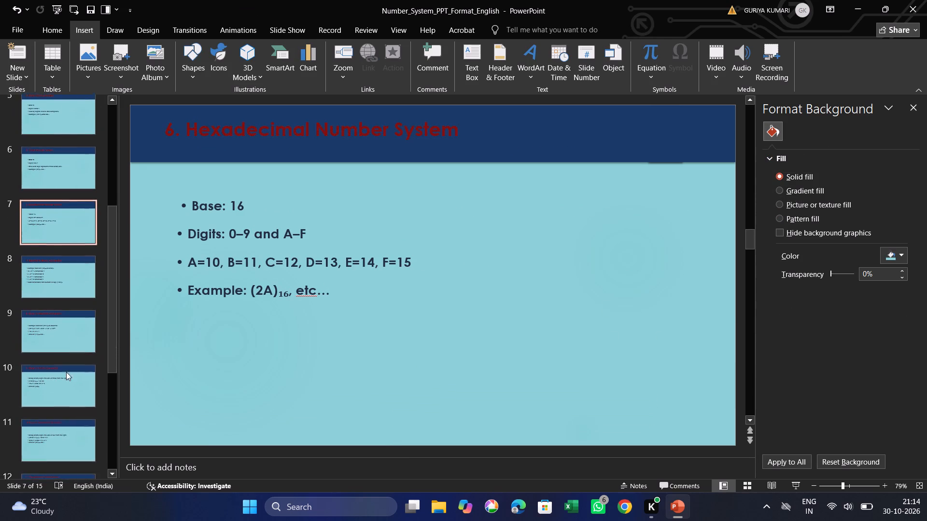
{"action": "scroll", "coordinate": [66, 372], "scroll_direction": "down", "scroll_amount": 10}
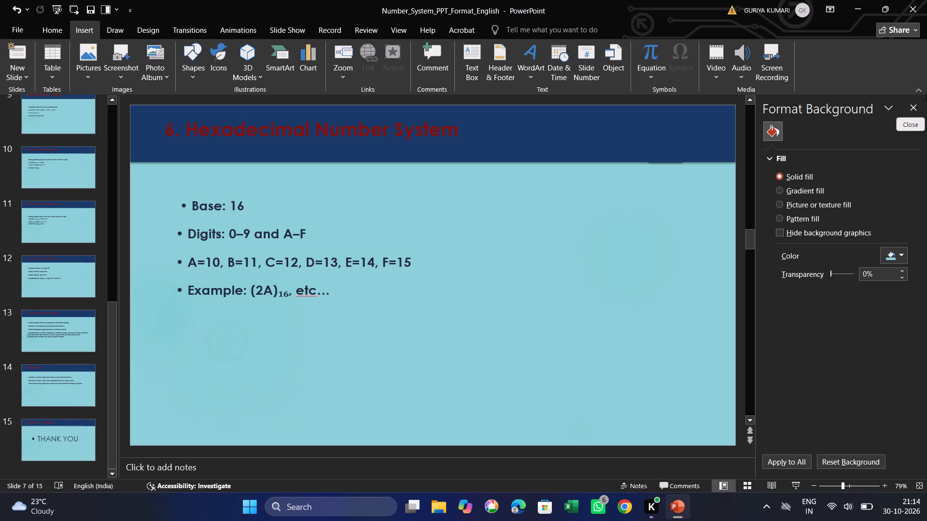
{"action": "left_click", "coordinate": [907, 108]}
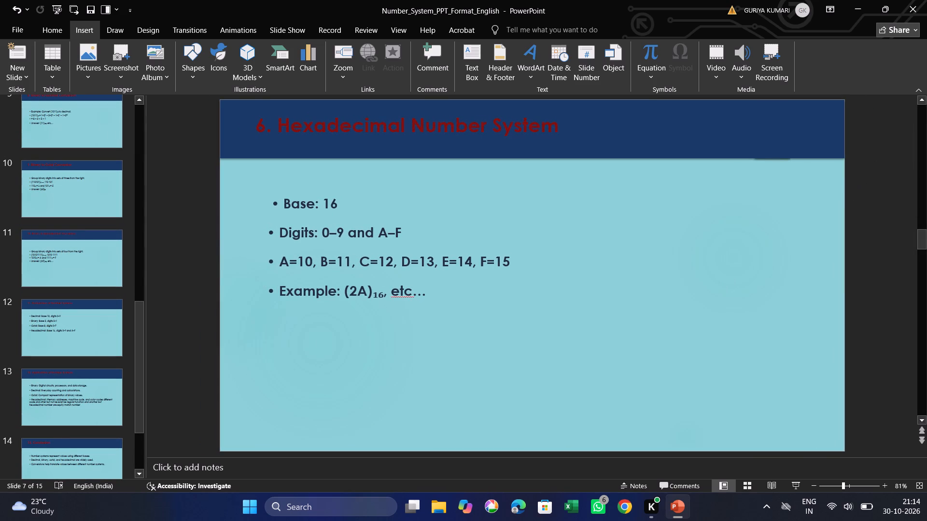
{"action": "scroll", "coordinate": [87, 163], "scroll_direction": "up", "scroll_amount": 6}
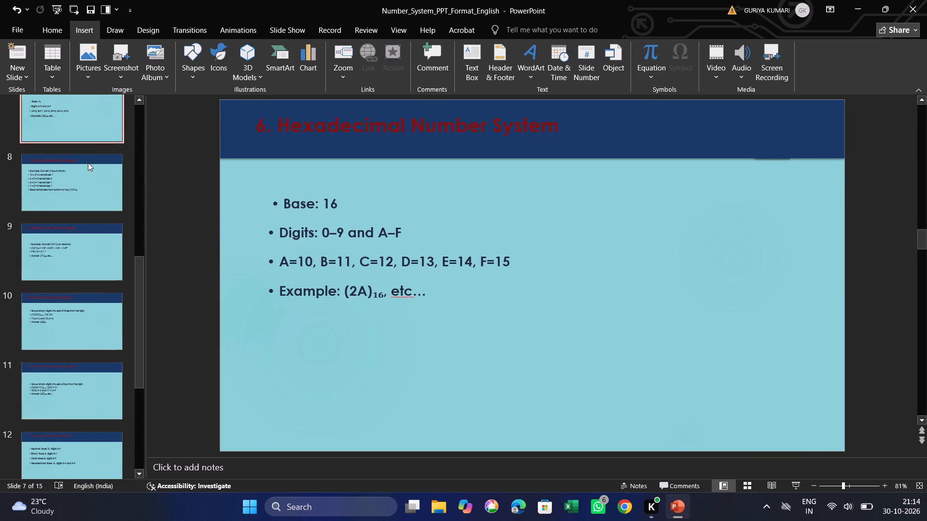
{"action": "scroll", "coordinate": [88, 163], "scroll_direction": "up", "scroll_amount": 2}
{"action": "scroll", "coordinate": [88, 163], "scroll_direction": "up", "scroll_amount": 20}
{"action": "scroll", "coordinate": [88, 163], "scroll_direction": "up", "scroll_amount": 7}
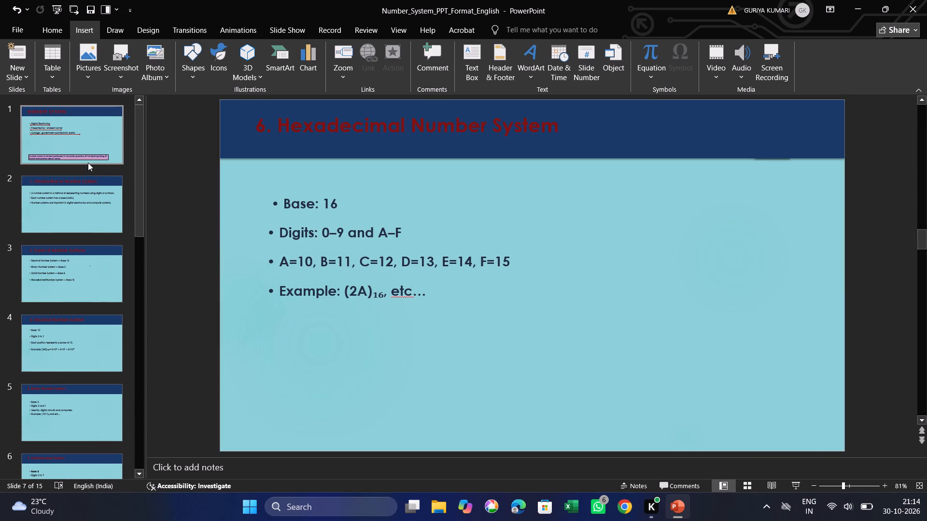
{"action": "scroll", "coordinate": [88, 163], "scroll_direction": "up", "scroll_amount": 2}
Fill the boxed paragraph on slide 1 with the third-lightest red theme colour.
{"action": "left_click", "coordinate": [97, 153]}
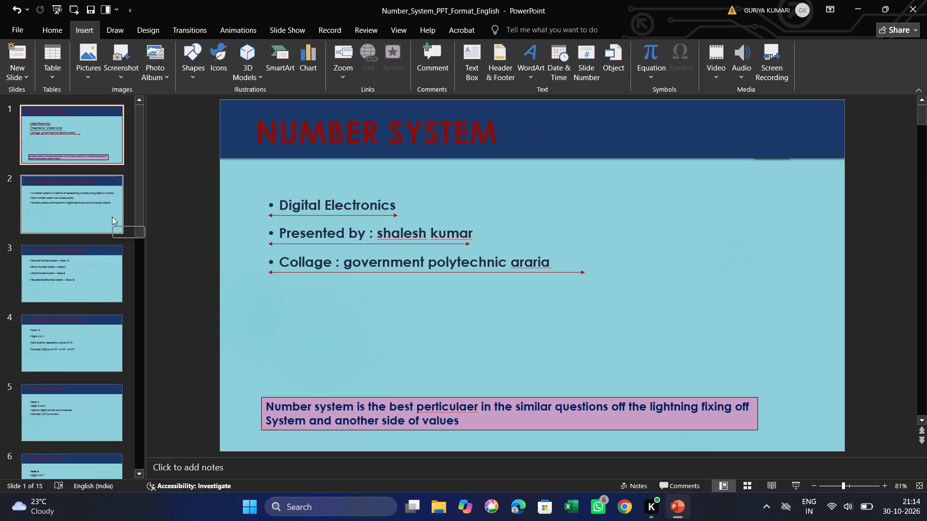
{"action": "right_click", "coordinate": [497, 421]}
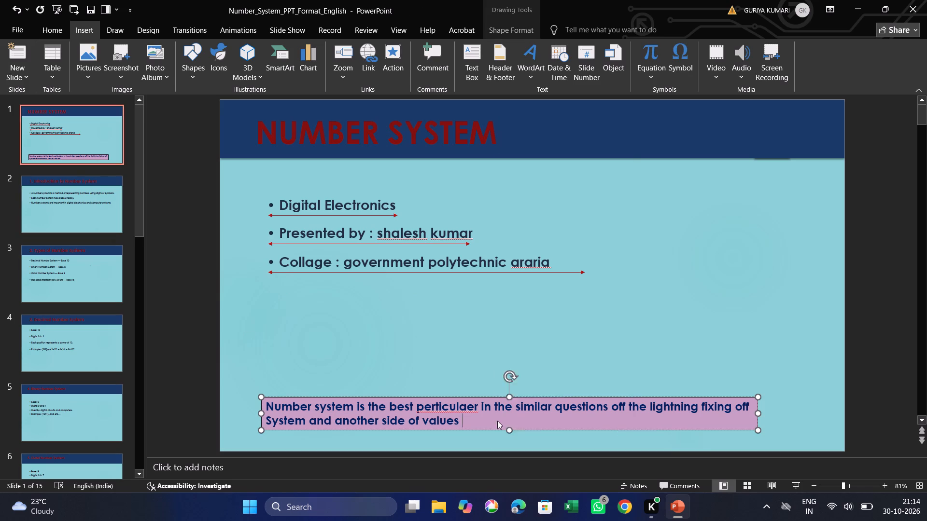
{"action": "left_click", "coordinate": [483, 427]}
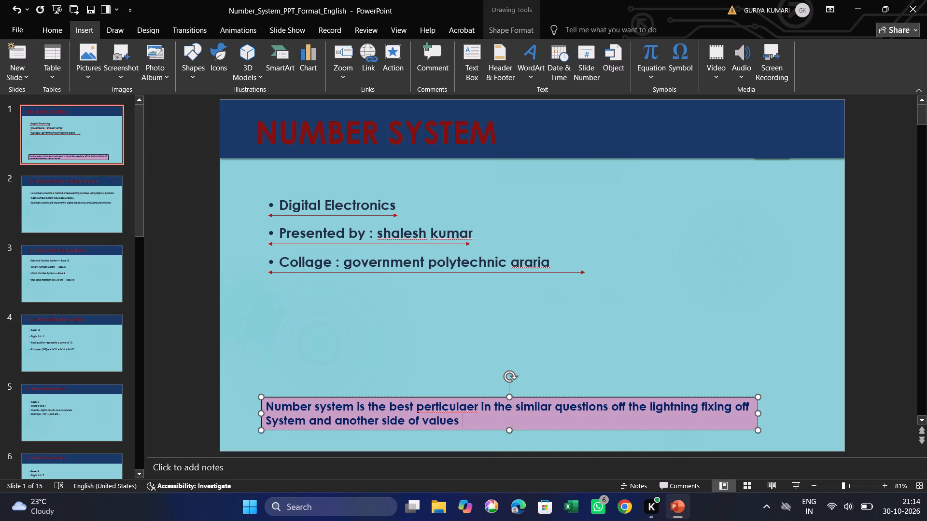
{"action": "right_click", "coordinate": [492, 428]}
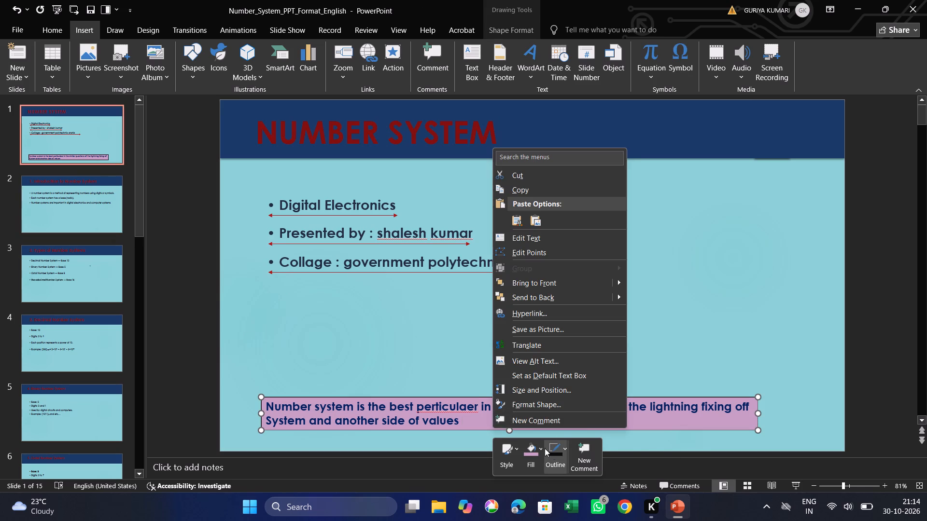
{"action": "left_click", "coordinate": [541, 446]}
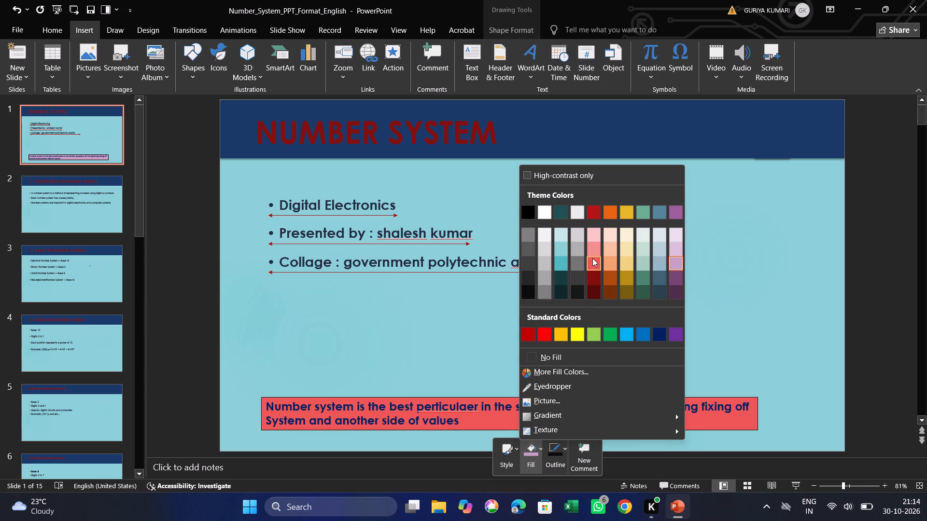
{"action": "left_click", "coordinate": [593, 258]}
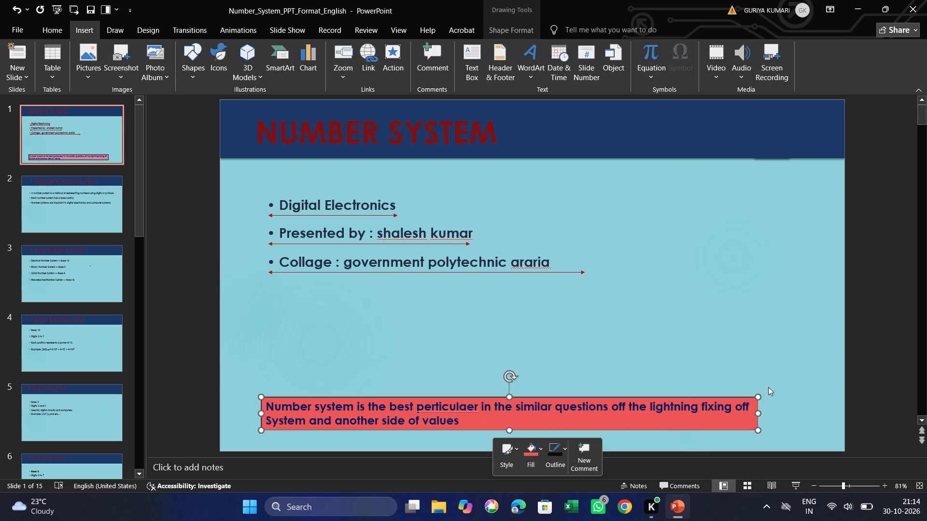
{"action": "left_click_drag", "start_coordinate": [798, 366], "coordinate": [805, 378]}
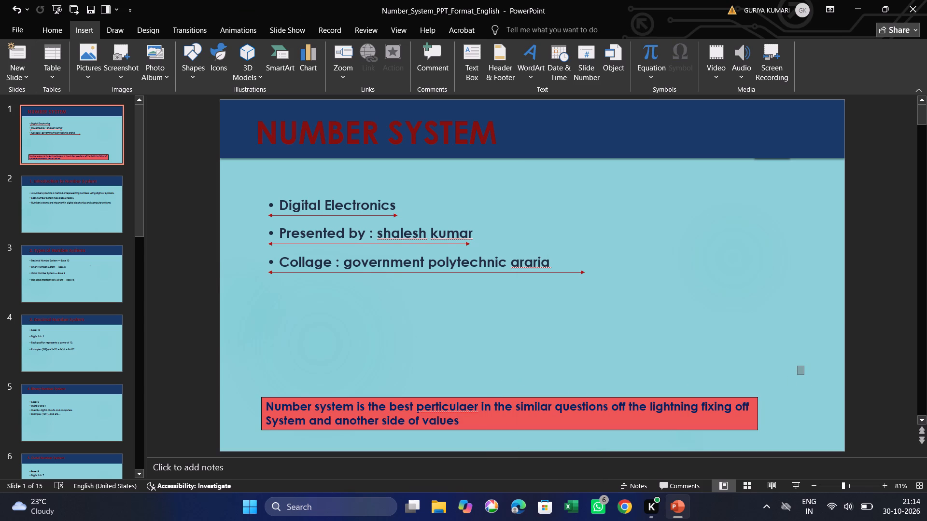
Delete the misspelled word "perticulaer" from the boxed paragraph on slide 1.
{"action": "left_click", "coordinate": [477, 401]}
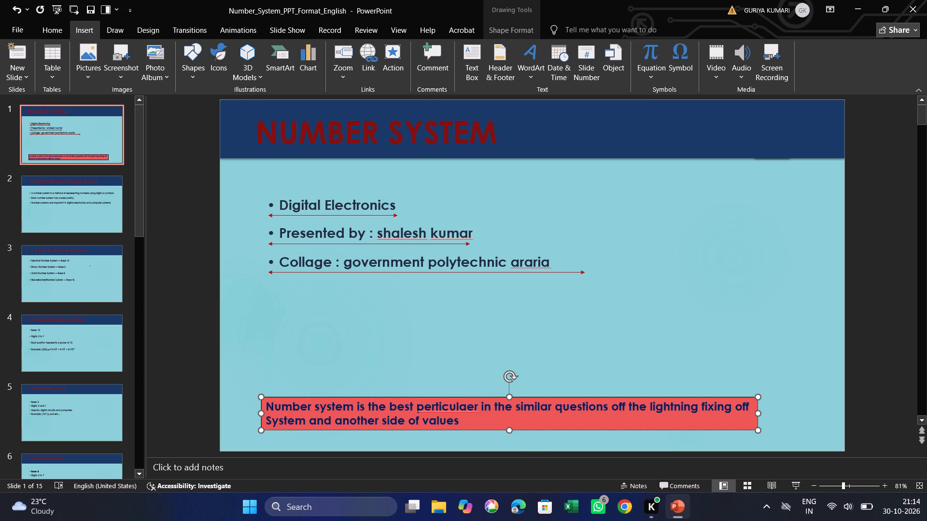
{"action": "key", "text": "BackSpace"}
{"action": "key", "text": "BackSpace"}
{"action": "key", "text": "BackSpace"}
{"action": "key", "text": "BackSpace"}
{"action": "key", "text": "BackSpace"}
{"action": "key", "text": "BackSpace"}
{"action": "key", "text": "BackSpace"}
{"action": "key", "text": "BackSpace"}
{"action": "key", "text": "BackSpace"}
{"action": "key", "text": "BackSpace"}
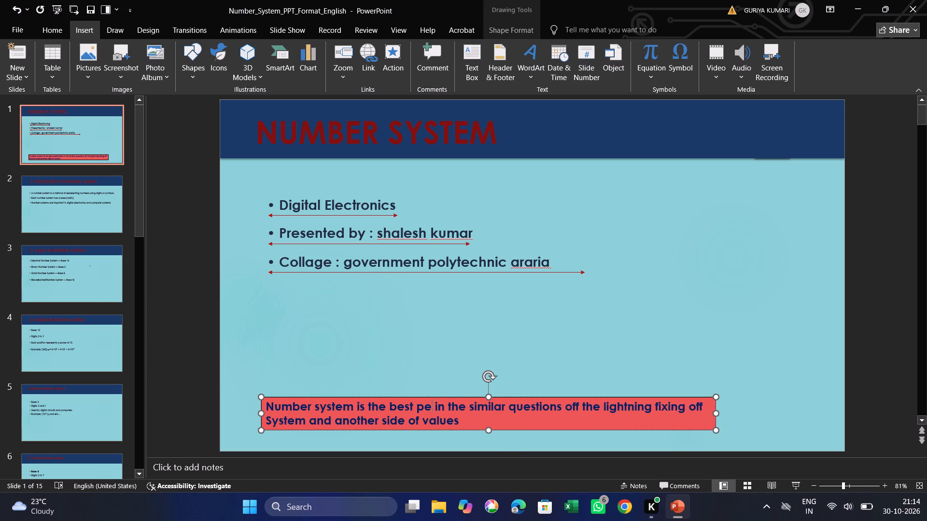
{"action": "key", "text": "BackSpace"}
{"action": "key", "text": "BackSpace"}
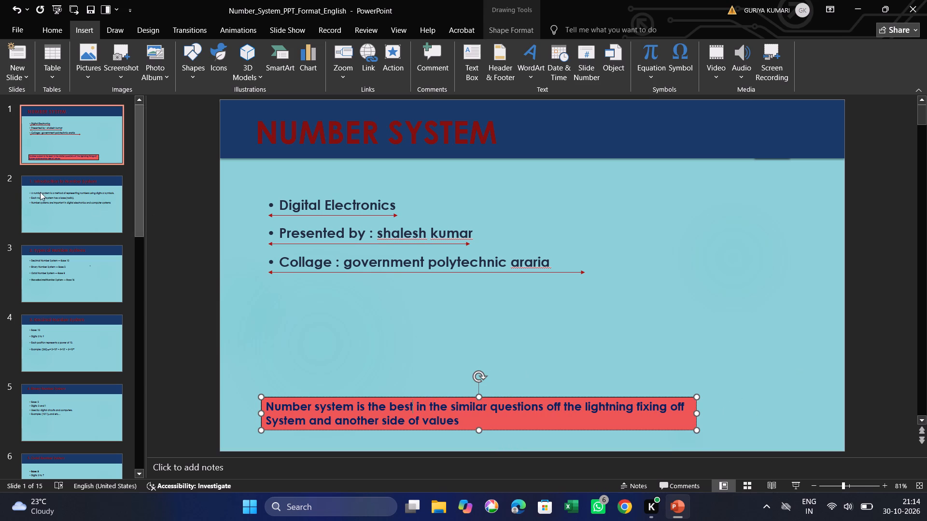
On slide 4, "3. Decimal Number System", move the "Digits: 0 to 9" bullet up closer to "Base: 10", keeping it left-aligned.
{"action": "left_click", "coordinate": [77, 210]}
{"action": "left_click", "coordinate": [112, 268]}
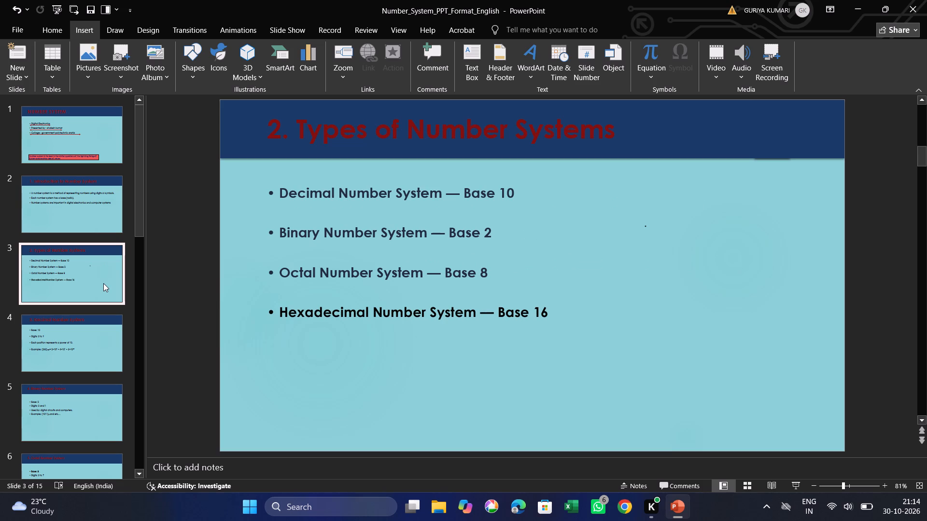
{"action": "left_click", "coordinate": [103, 283]}
{"action": "left_click", "coordinate": [93, 333]}
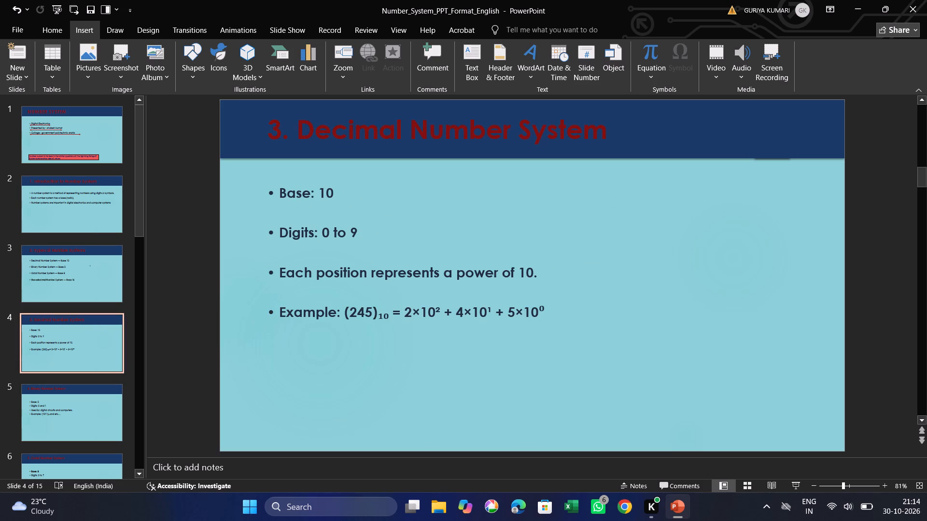
{"action": "left_click_drag", "start_coordinate": [379, 230], "coordinate": [381, 219]}
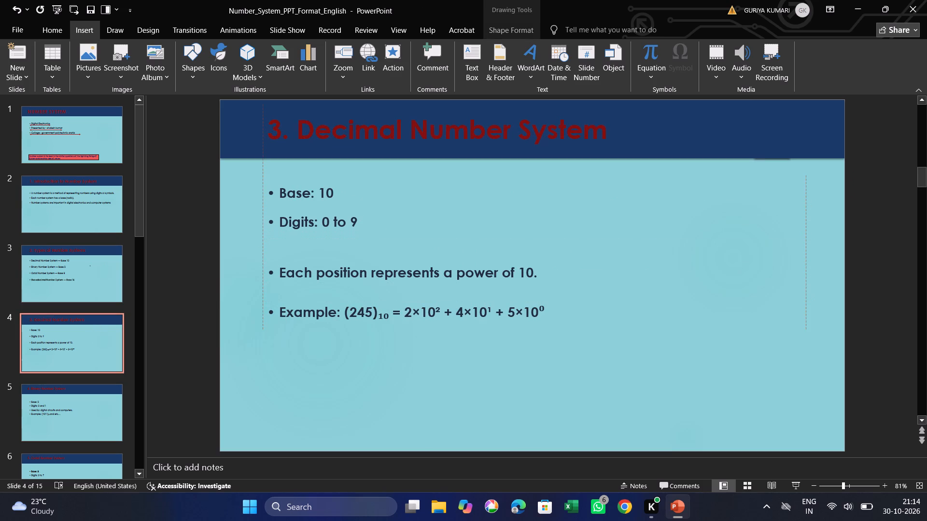
{"action": "left_click_drag", "start_coordinate": [381, 219], "coordinate": [377, 219]}
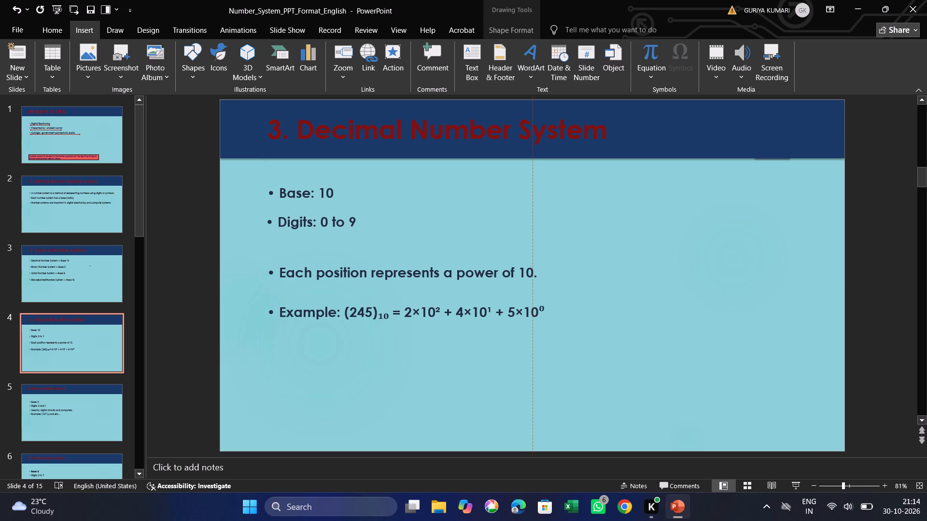
{"action": "left_click_drag", "start_coordinate": [377, 219], "coordinate": [379, 216]}
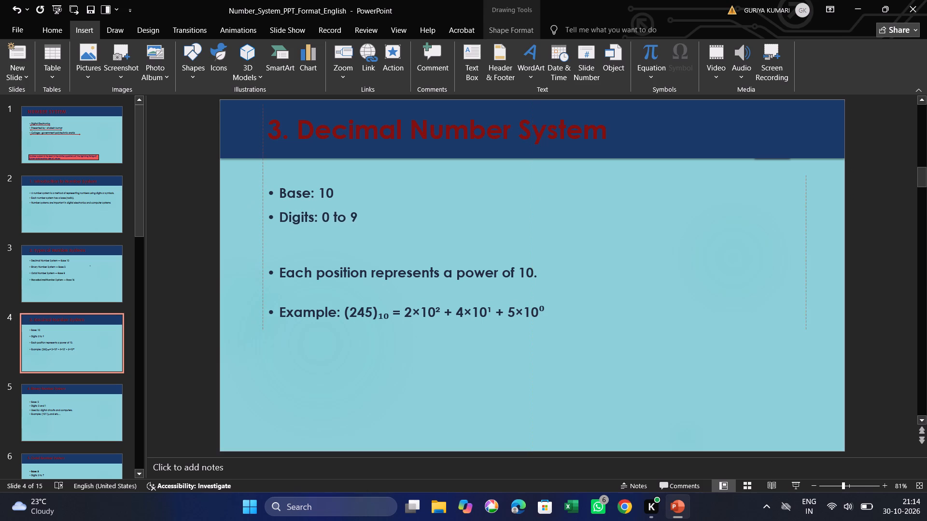
{"action": "left_click_drag", "start_coordinate": [379, 216], "coordinate": [379, 219]}
Move the "Each position represents a power of 10." and "Example" bullets up on slide 4, spacing them evenly below "Digits: 0 to 9".
{"action": "left_click_drag", "start_coordinate": [562, 275], "coordinate": [564, 261]}
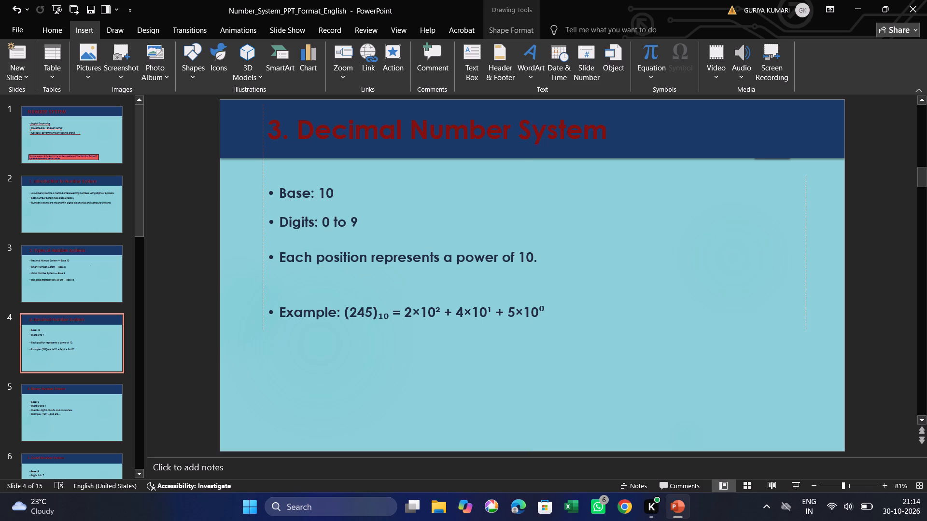
{"action": "left_click_drag", "start_coordinate": [564, 261], "coordinate": [564, 249]}
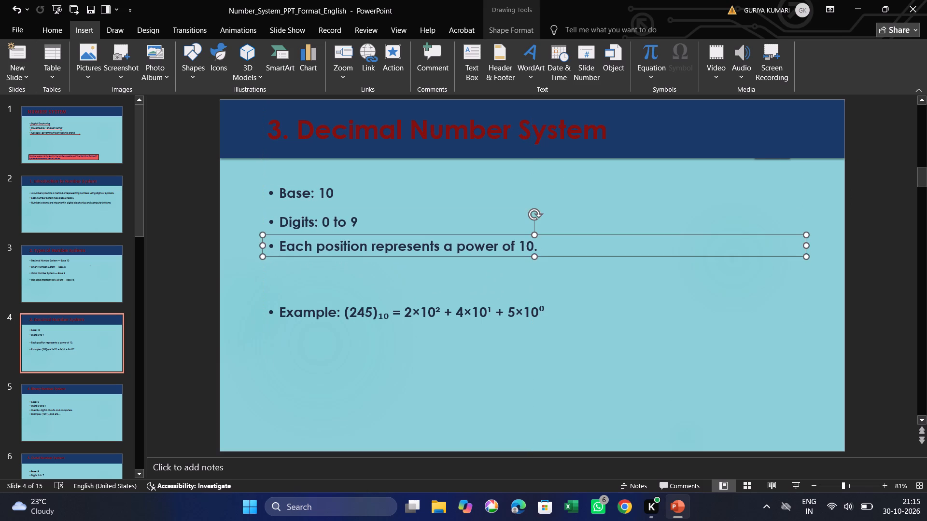
{"action": "left_click_drag", "start_coordinate": [576, 309], "coordinate": [578, 269]}
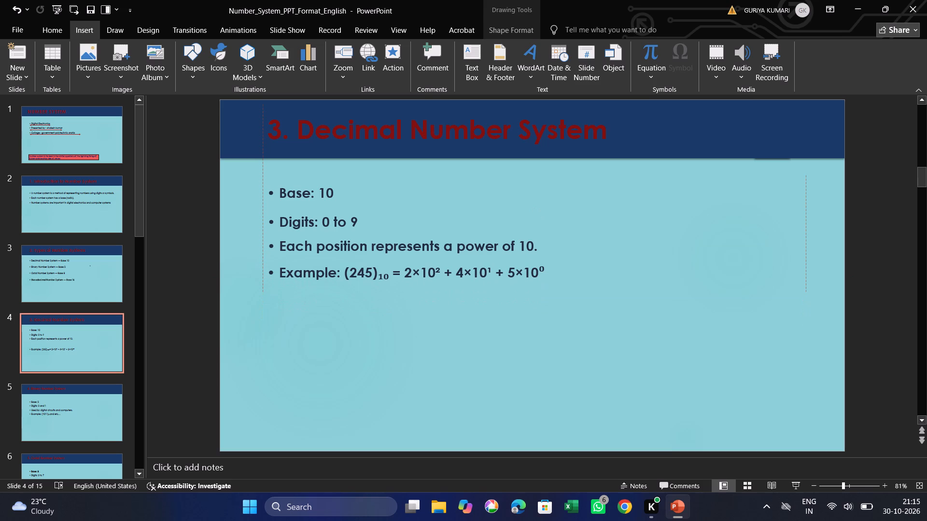
{"action": "left_click_drag", "start_coordinate": [578, 269], "coordinate": [578, 271]}
{"action": "left_click_drag", "start_coordinate": [590, 244], "coordinate": [592, 247]}
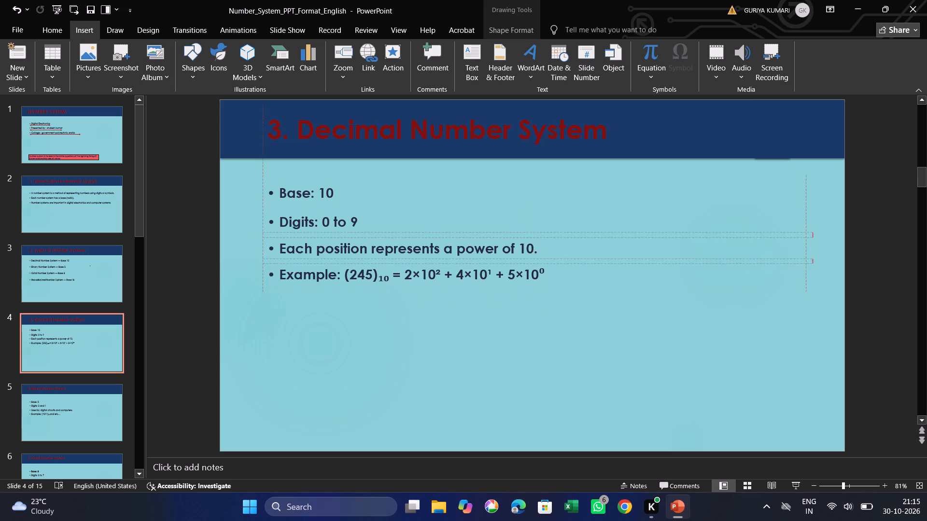
{"action": "left_click_drag", "start_coordinate": [592, 247], "coordinate": [590, 249]}
{"action": "left_click_drag", "start_coordinate": [593, 270], "coordinate": [595, 272]}
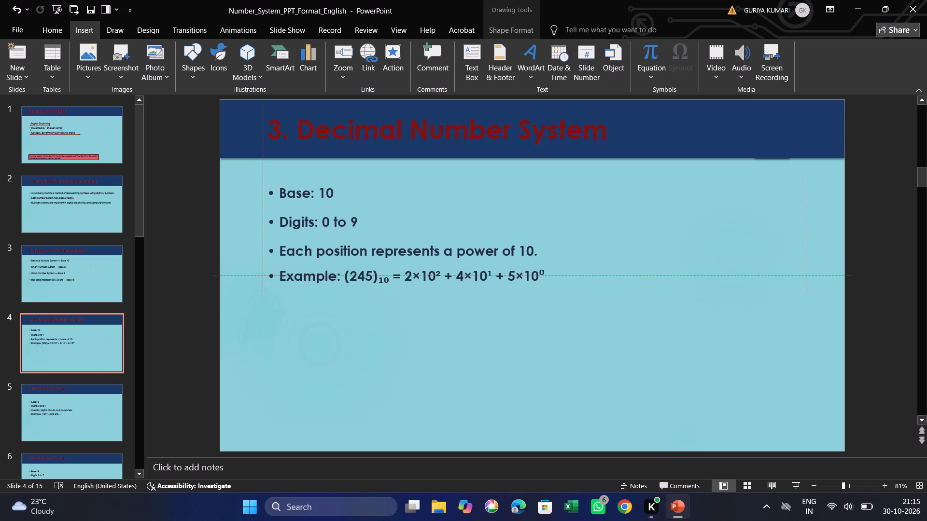
{"action": "left_click_drag", "start_coordinate": [595, 272], "coordinate": [591, 288]}
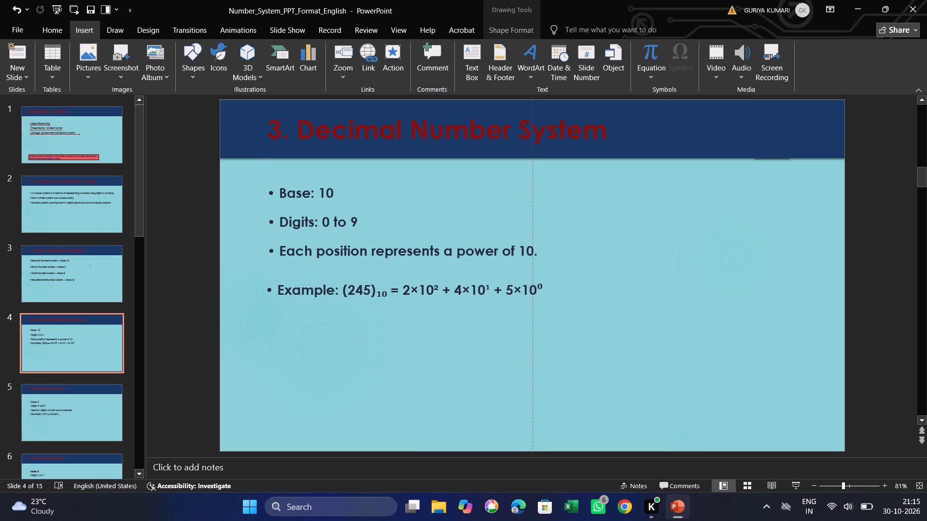
{"action": "left_click_drag", "start_coordinate": [591, 288], "coordinate": [592, 277]}
{"action": "left_click", "coordinate": [589, 340]}
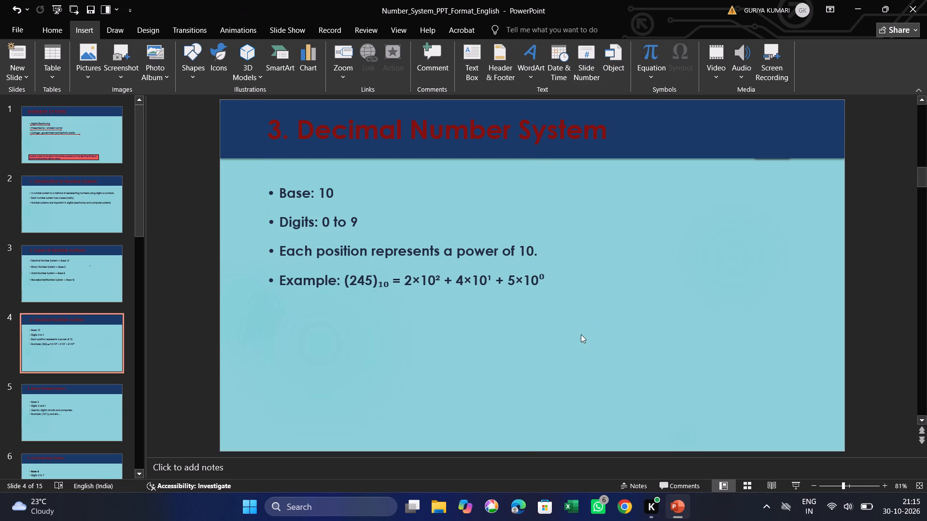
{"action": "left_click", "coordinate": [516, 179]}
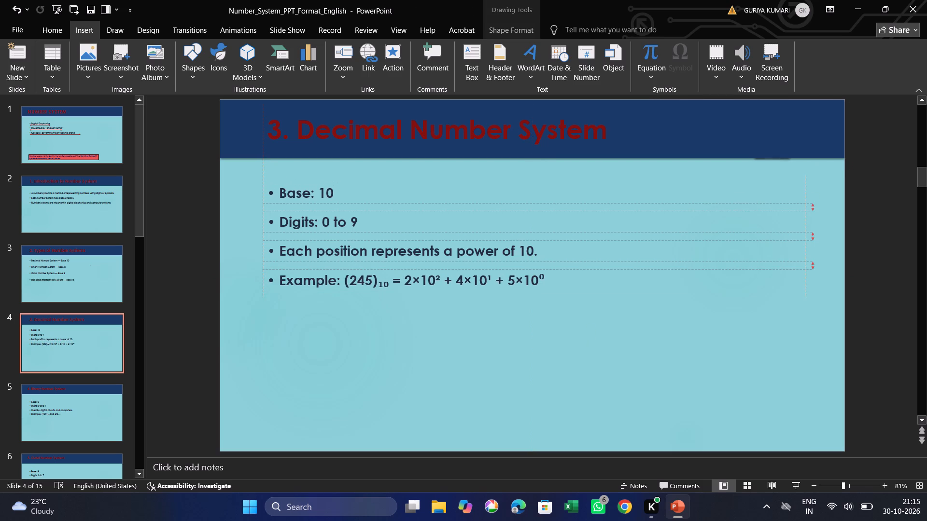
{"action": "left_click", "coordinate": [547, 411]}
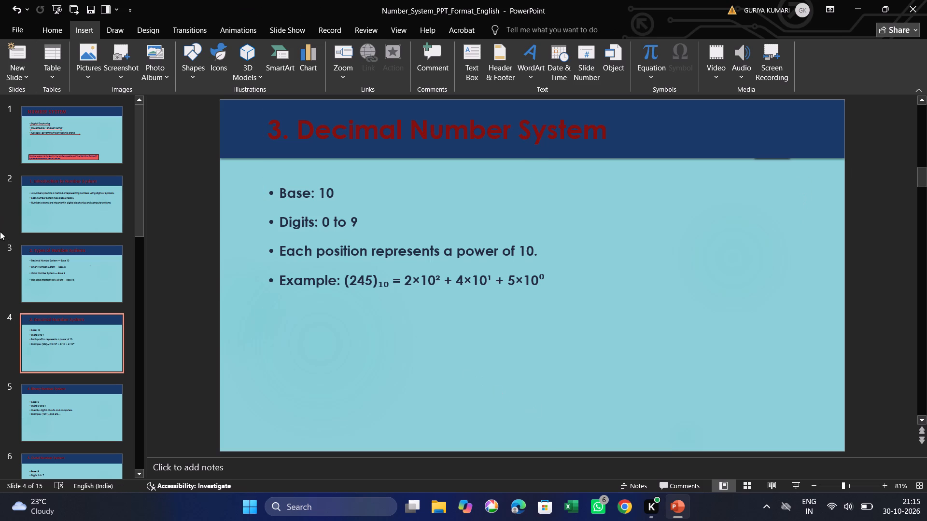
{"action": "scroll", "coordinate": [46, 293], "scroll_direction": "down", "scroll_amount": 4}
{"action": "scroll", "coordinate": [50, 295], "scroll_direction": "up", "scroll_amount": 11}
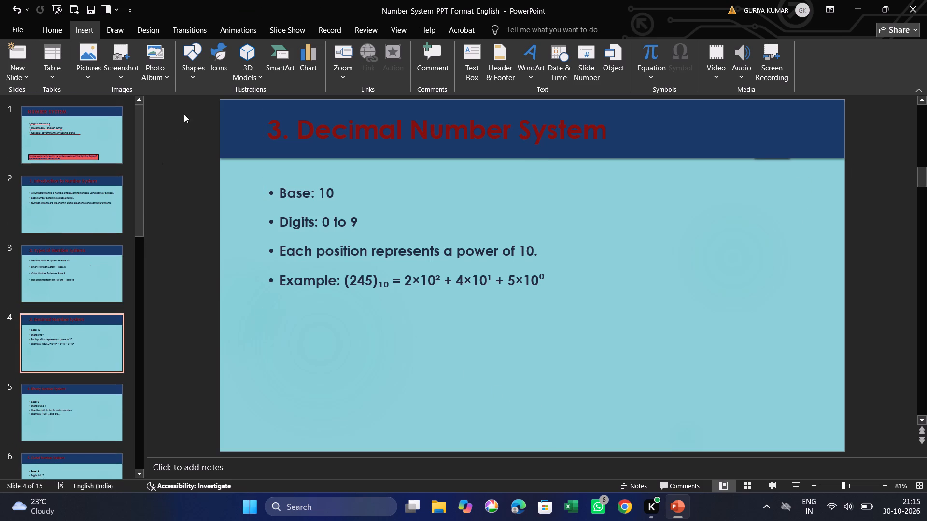
Preview the presentation in Reading View from slide 1, advancing through all the slides to the end.
{"action": "left_click", "coordinate": [126, 125]}
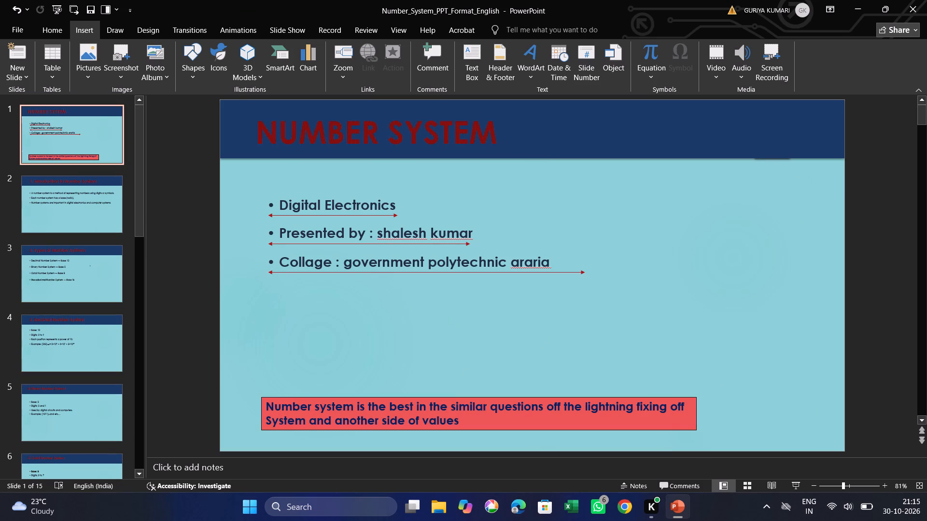
{"action": "left_click", "coordinate": [772, 487]}
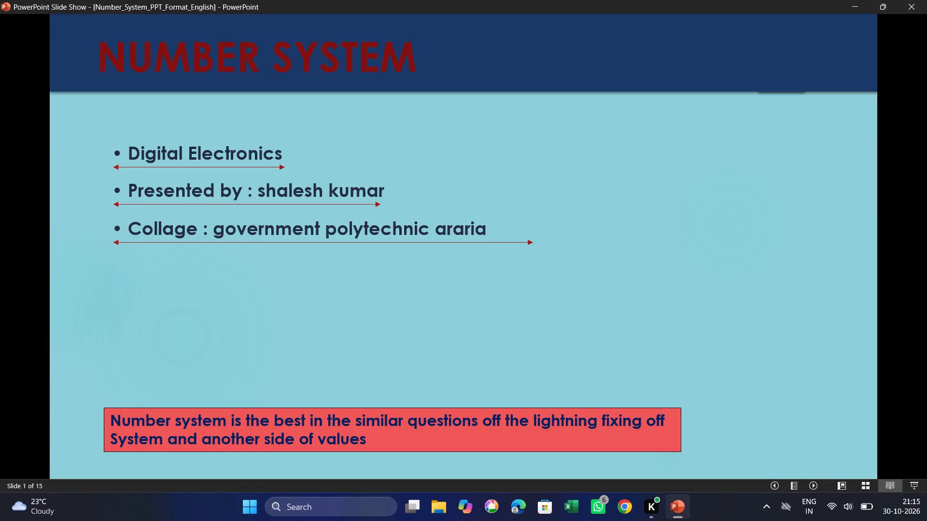
{"action": "left_click", "coordinate": [919, 261]}
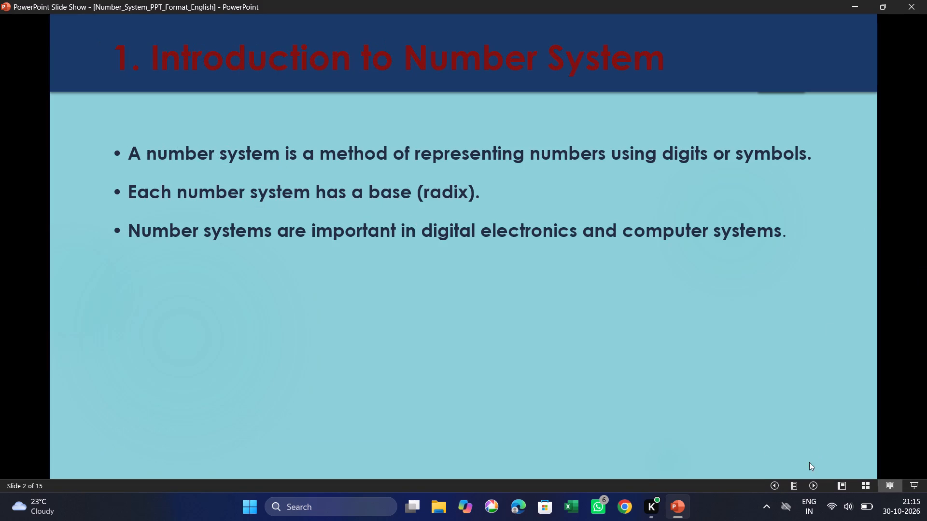
{"action": "left_click", "coordinate": [9, 213]}
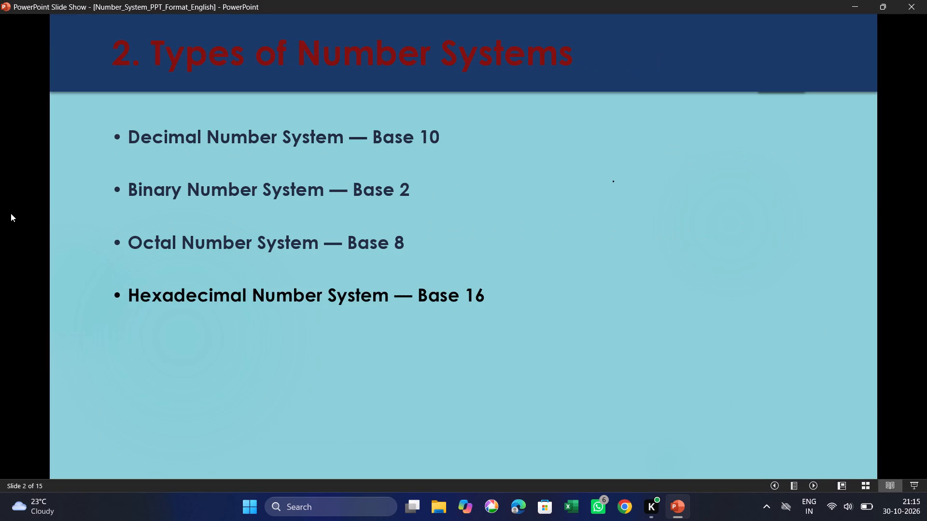
{"action": "left_click", "coordinate": [11, 213]}
{"action": "triple_click", "coordinate": [33, 241]}
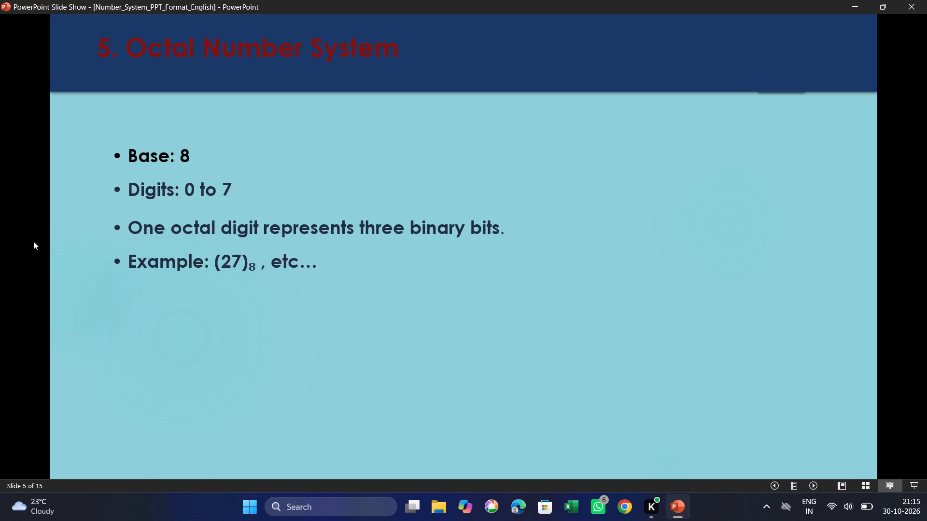
{"action": "triple_click", "coordinate": [33, 241]}
{"action": "triple_click", "coordinate": [33, 241]}
{"action": "triple_click", "coordinate": [33, 241]}
{"action": "left_click", "coordinate": [33, 241]}
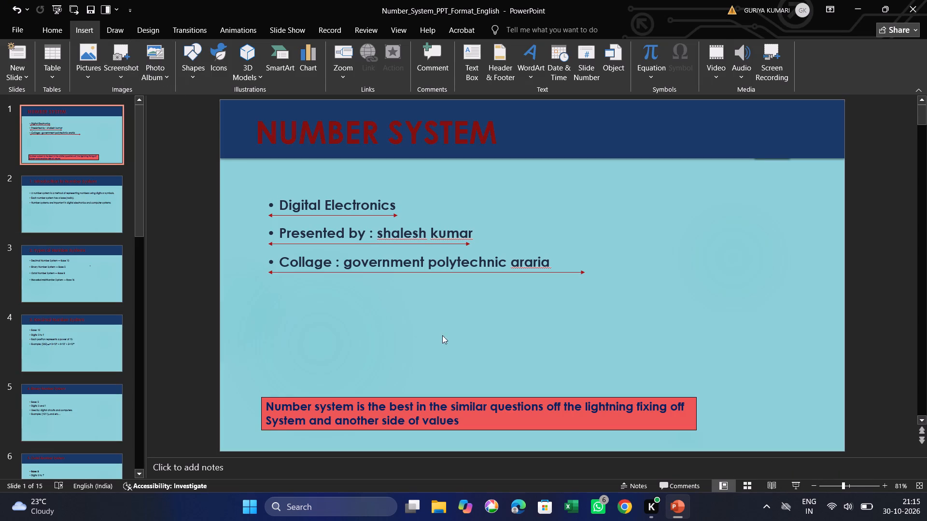
Preview the first three slides again in Reading View, step back to slide 1 and return to Normal view.
{"action": "left_click", "coordinate": [771, 485]}
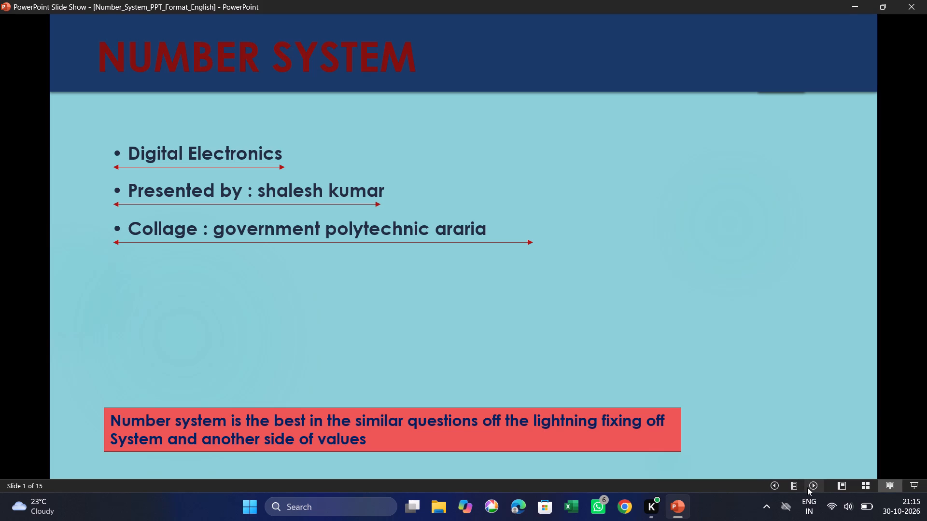
{"action": "left_click", "coordinate": [811, 483]}
{"action": "left_click", "coordinate": [813, 483]}
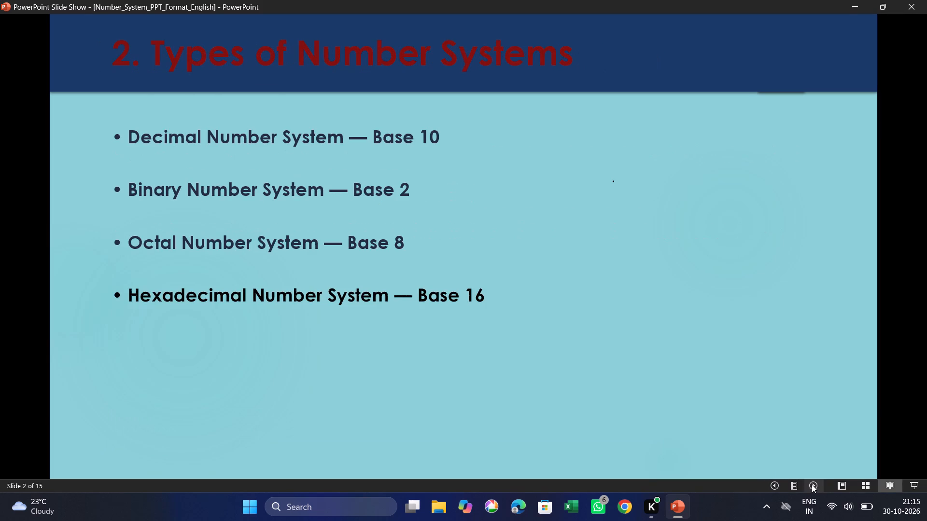
{"action": "left_click", "coordinate": [769, 483]}
{"action": "left_click", "coordinate": [769, 483]}
{"action": "triple_click", "coordinate": [769, 483]}
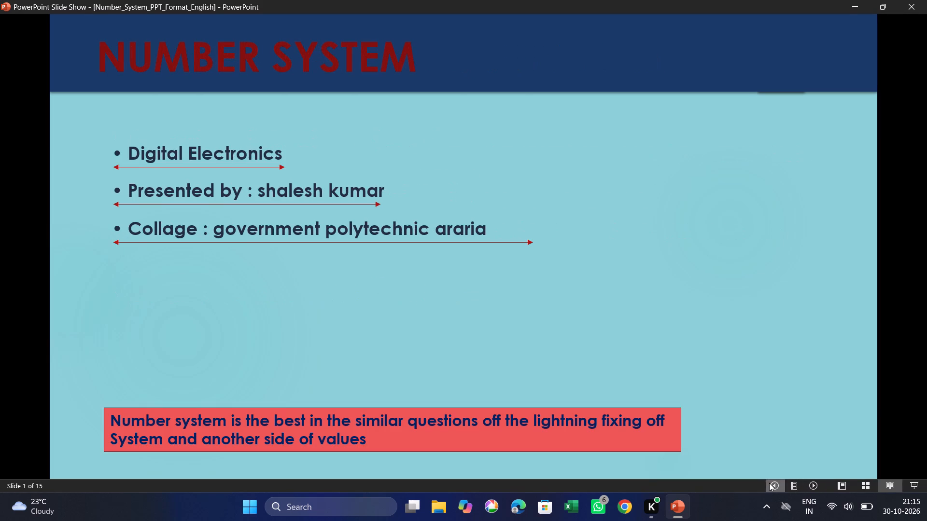
{"action": "left_click", "coordinate": [769, 483]}
{"action": "left_click", "coordinate": [843, 485]}
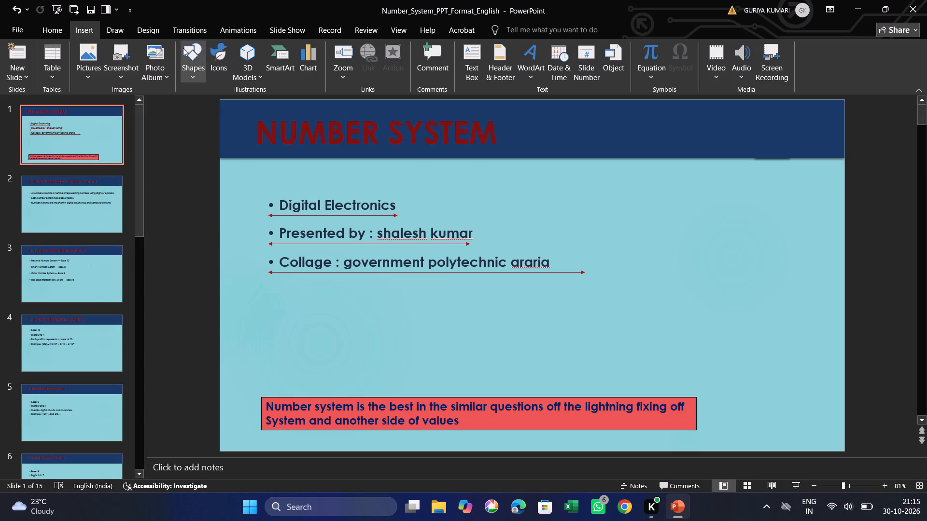
Show the Animation Pane beside slide 1.
{"action": "left_click", "coordinate": [246, 35]}
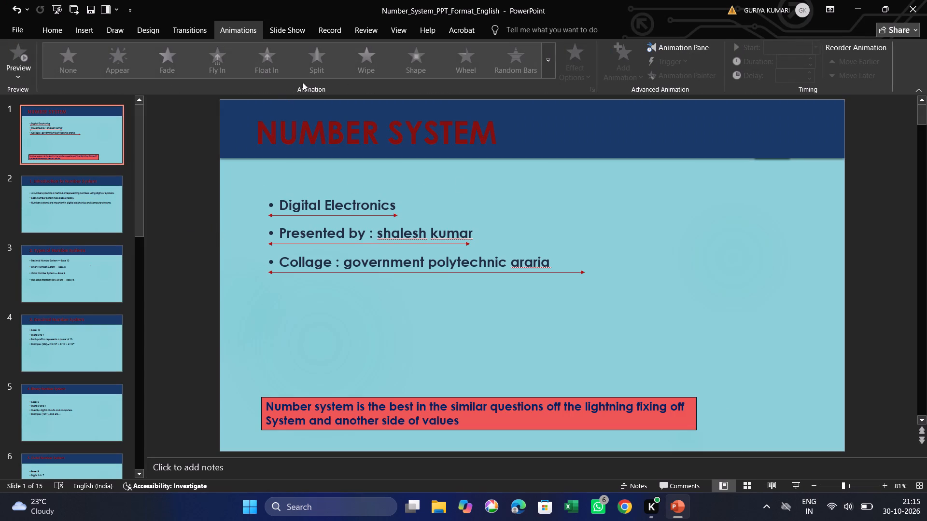
{"action": "left_click", "coordinate": [698, 46]}
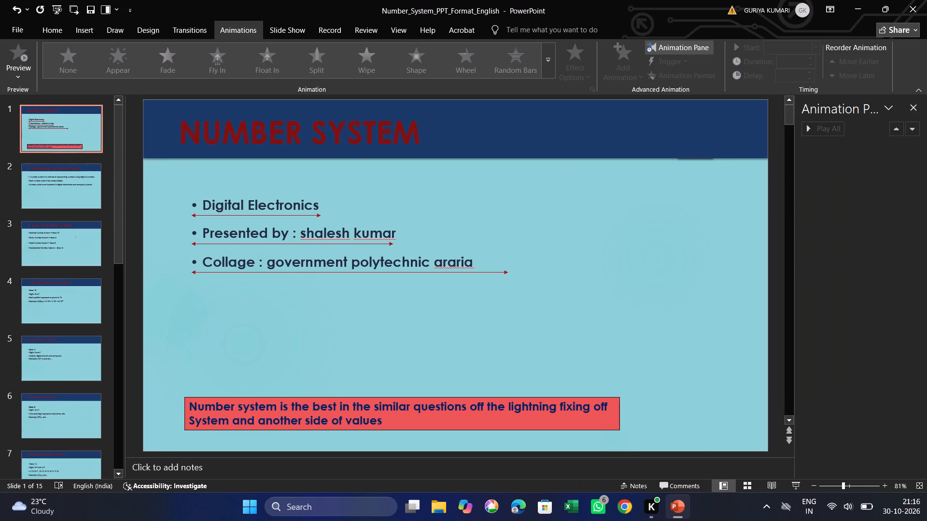
{"action": "left_click", "coordinate": [899, 126]}
{"action": "left_click", "coordinate": [921, 129]}
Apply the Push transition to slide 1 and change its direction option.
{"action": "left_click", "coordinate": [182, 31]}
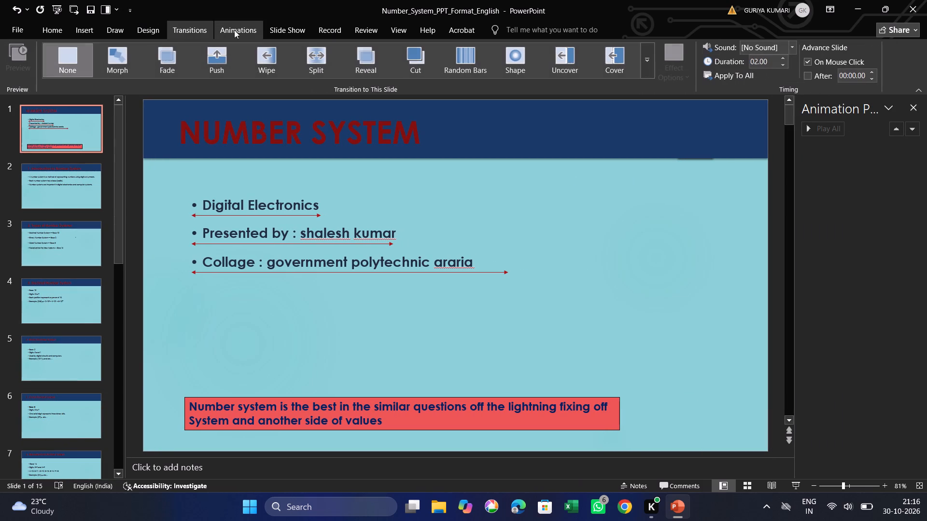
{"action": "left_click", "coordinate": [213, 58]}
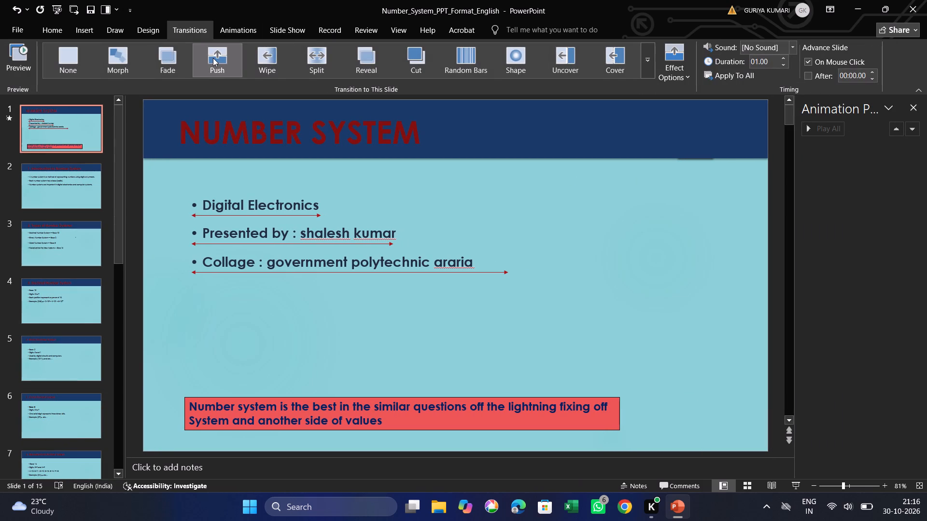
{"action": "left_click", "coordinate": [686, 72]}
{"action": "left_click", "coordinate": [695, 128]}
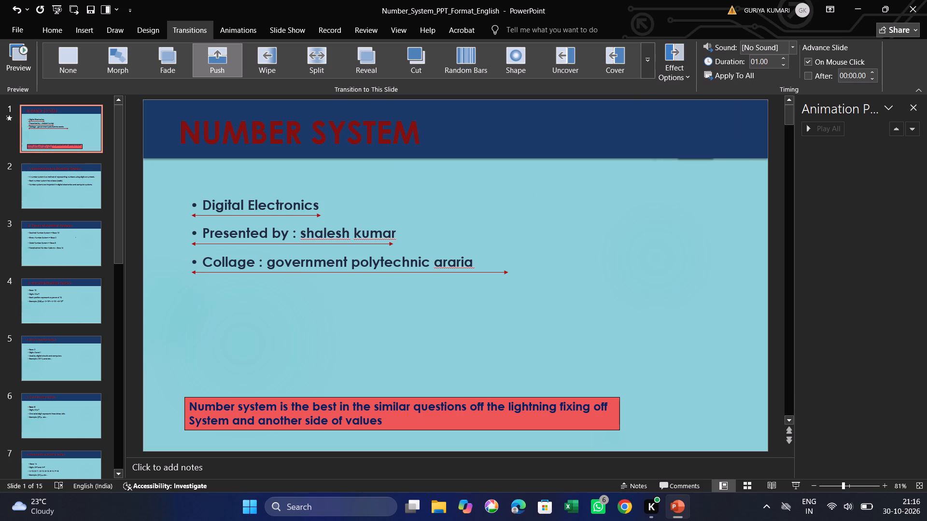
Apply the Split transition with the Horizontal In effect to slide 1.
{"action": "left_click", "coordinate": [621, 233]}
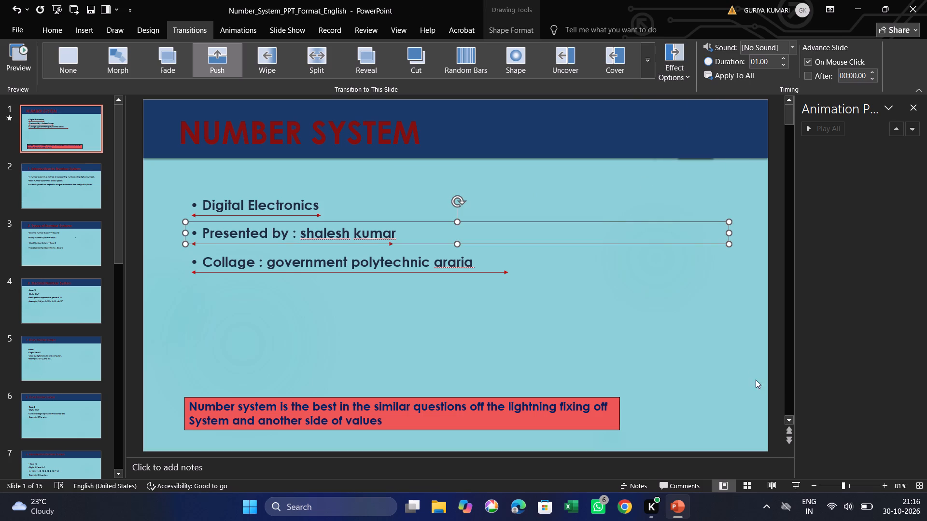
{"action": "left_click", "coordinate": [52, 196]}
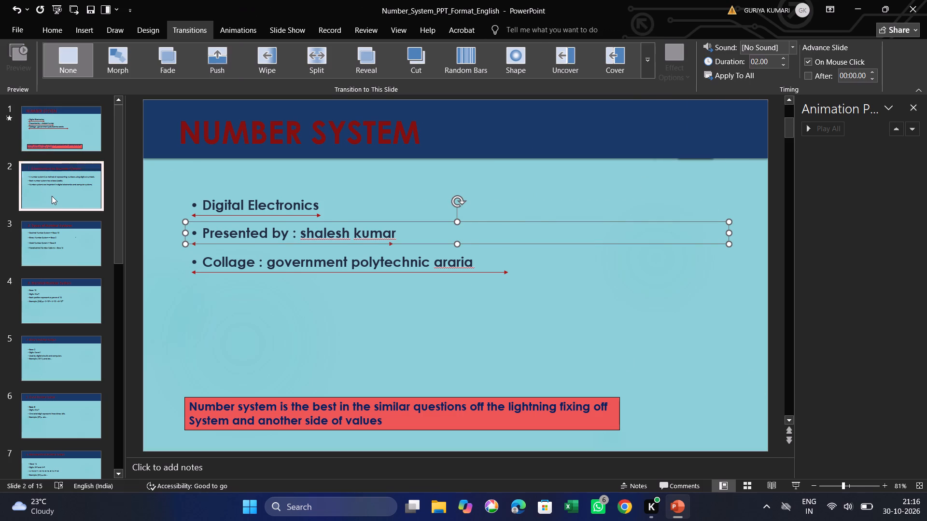
{"action": "left_click", "coordinate": [60, 235]}
{"action": "left_click", "coordinate": [66, 138]}
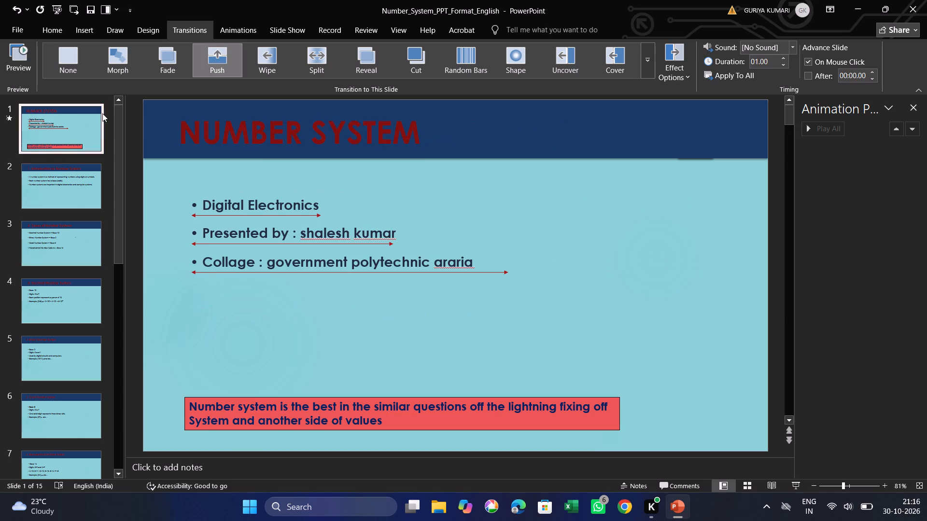
{"action": "left_click", "coordinate": [320, 55]}
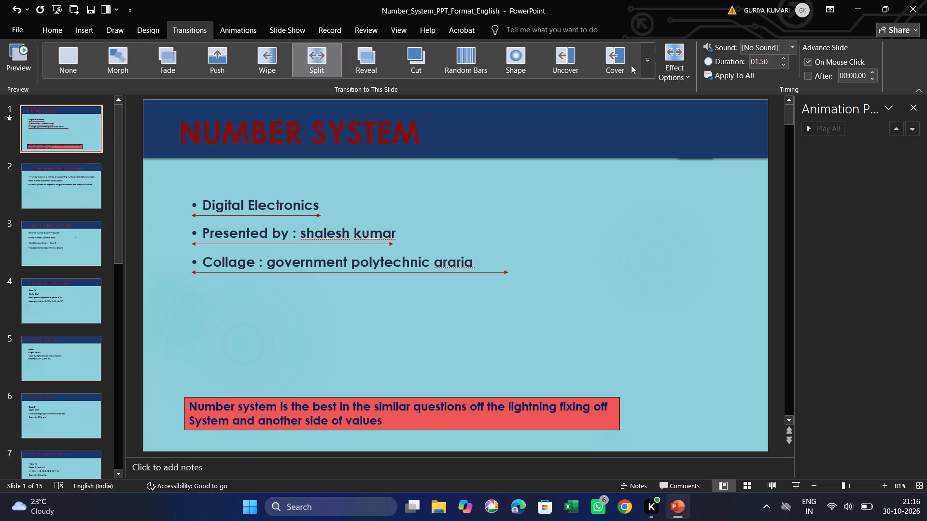
{"action": "left_click", "coordinate": [673, 58]}
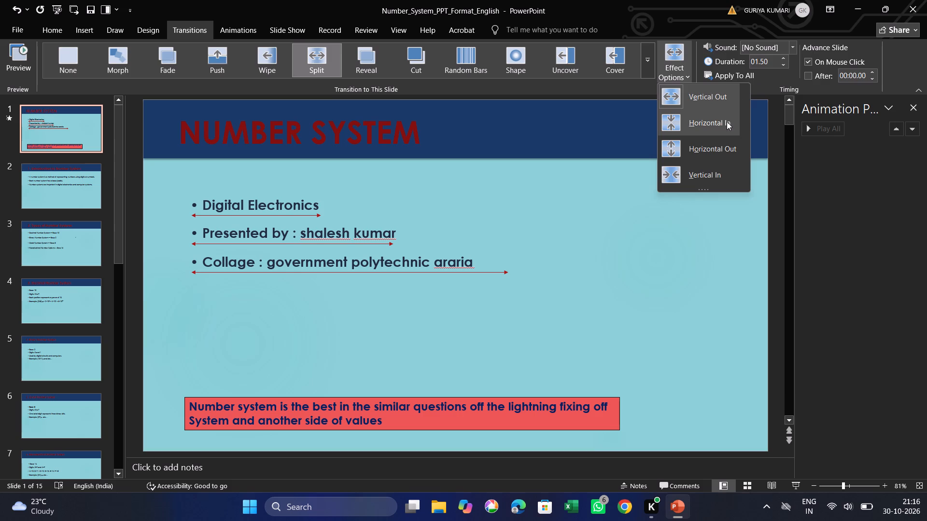
{"action": "left_click", "coordinate": [726, 122]}
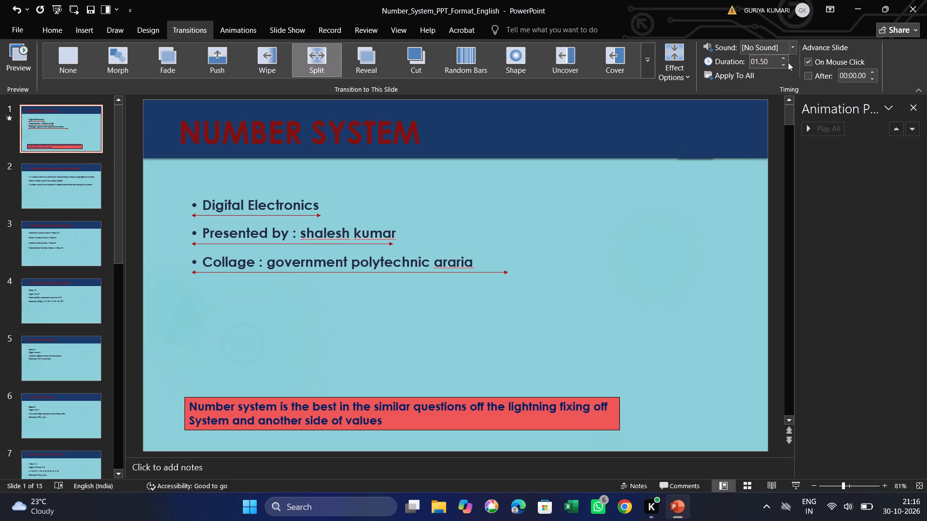
Apply slide 1's Split transition settings to all slides, leaving the transition without sound.
{"action": "left_click", "coordinate": [787, 46]}
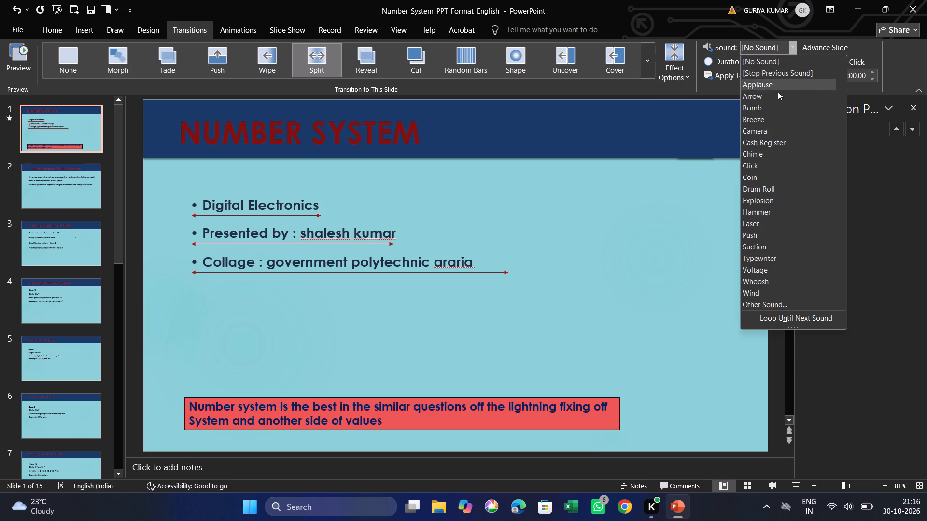
{"action": "left_click", "coordinate": [706, 168]}
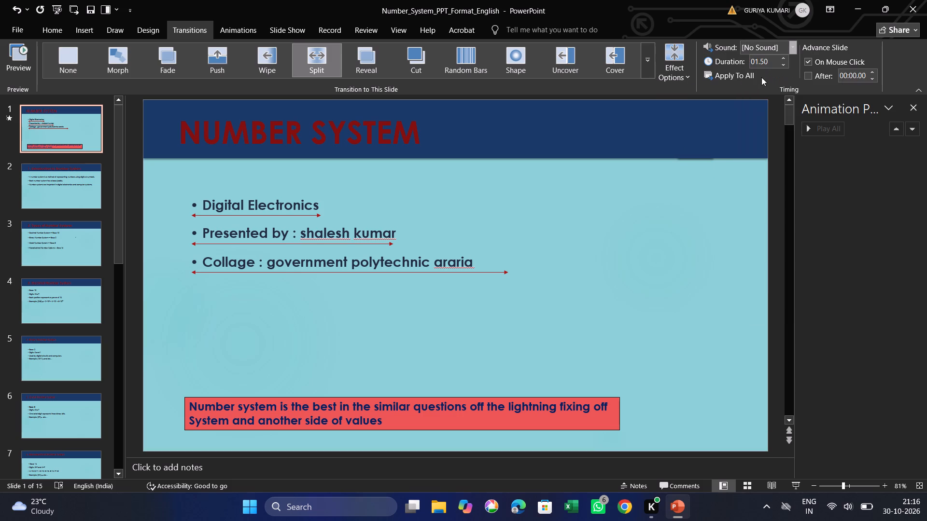
{"action": "left_click", "coordinate": [754, 74]}
{"action": "left_click", "coordinate": [750, 75]}
{"action": "double_click", "coordinate": [750, 75]}
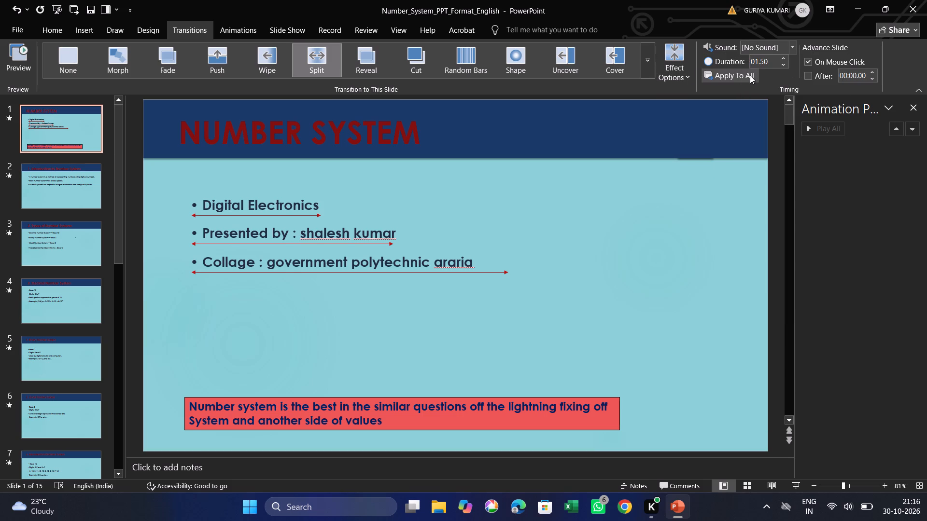
Set slide 1 to advance automatically after 00:04.00, keeping advance on mouse click enabled.
{"action": "triple_click", "coordinate": [873, 72]}
{"action": "left_click", "coordinate": [873, 72]}
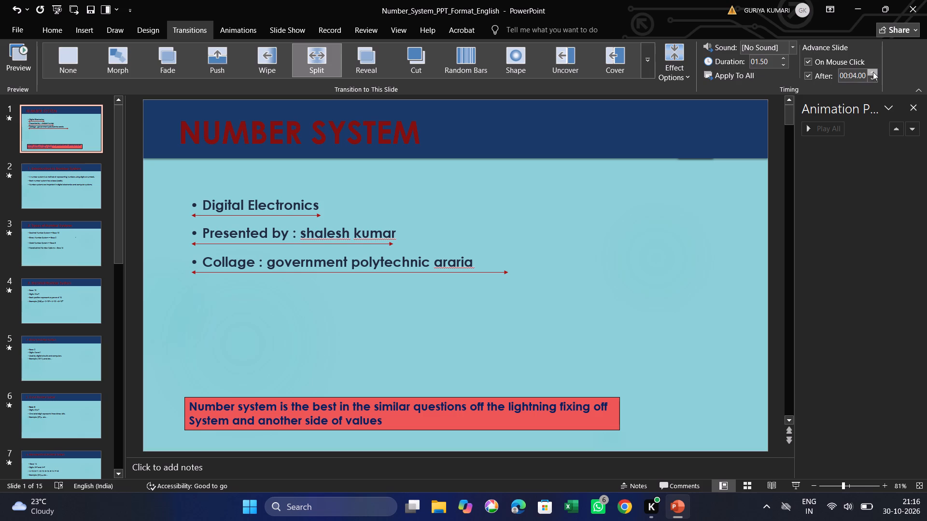
{"action": "left_click", "coordinate": [761, 141]}
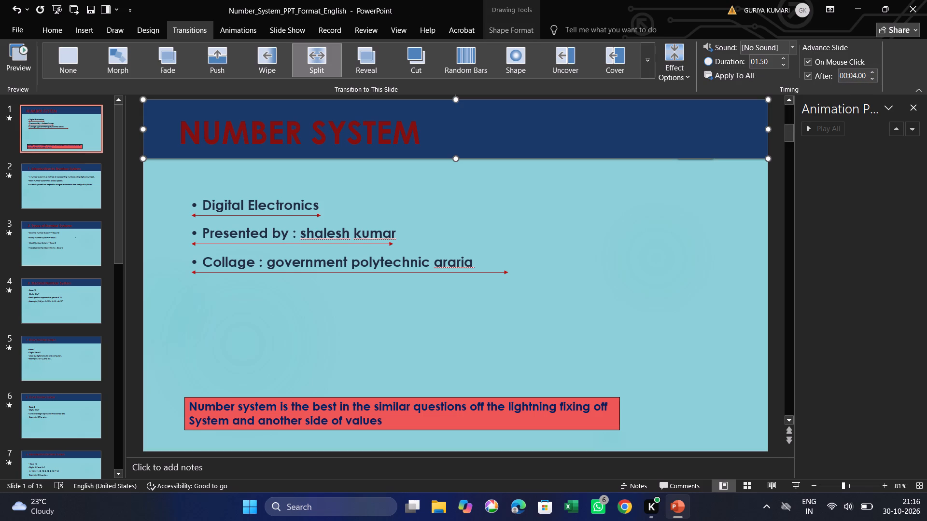
{"action": "left_click", "coordinate": [133, 167]}
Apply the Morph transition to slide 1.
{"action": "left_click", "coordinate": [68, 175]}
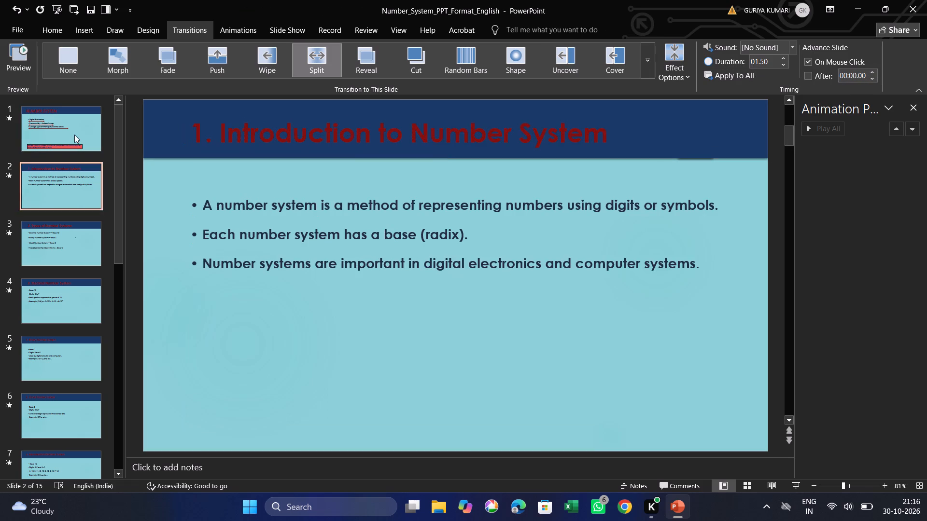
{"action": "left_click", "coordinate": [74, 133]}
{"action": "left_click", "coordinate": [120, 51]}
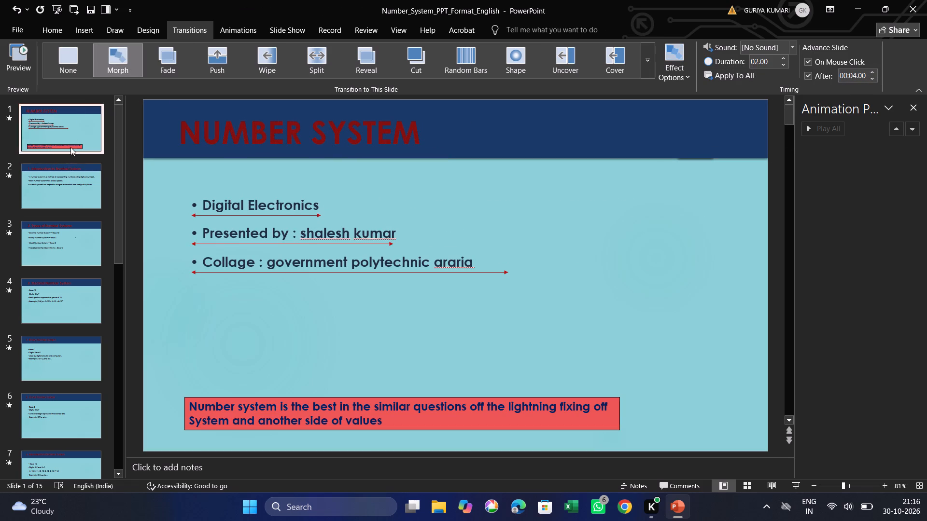
Set slide 1's transition to Fade.
{"action": "left_click", "coordinate": [70, 145]}
{"action": "left_click", "coordinate": [157, 49]}
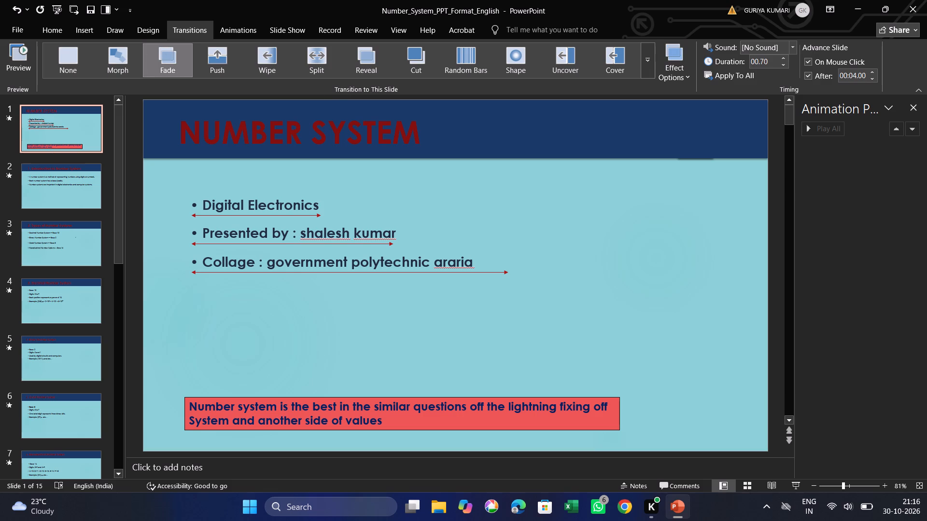
Preview the slides and their transitions in Reading view, from the title slide through the Decimal to Binary Conversion slide.
{"action": "left_click", "coordinate": [749, 485]}
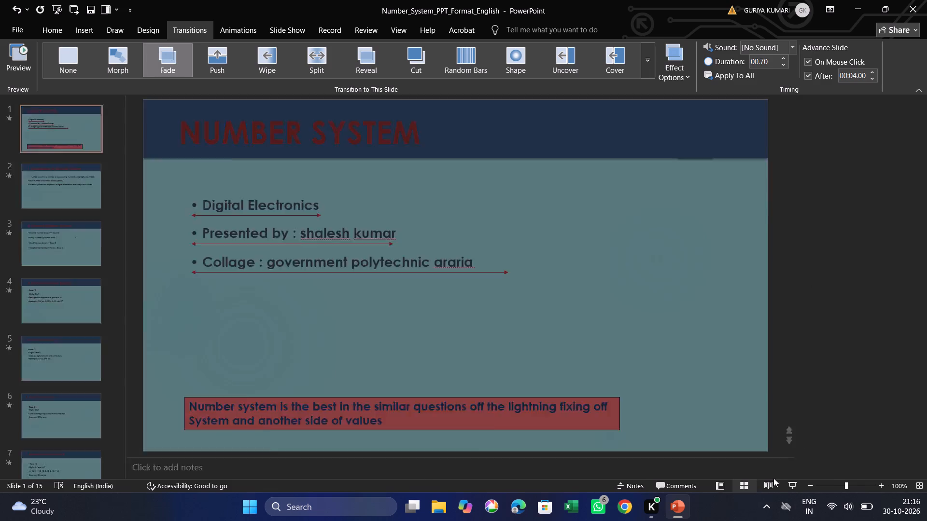
{"action": "left_click", "coordinate": [769, 481]}
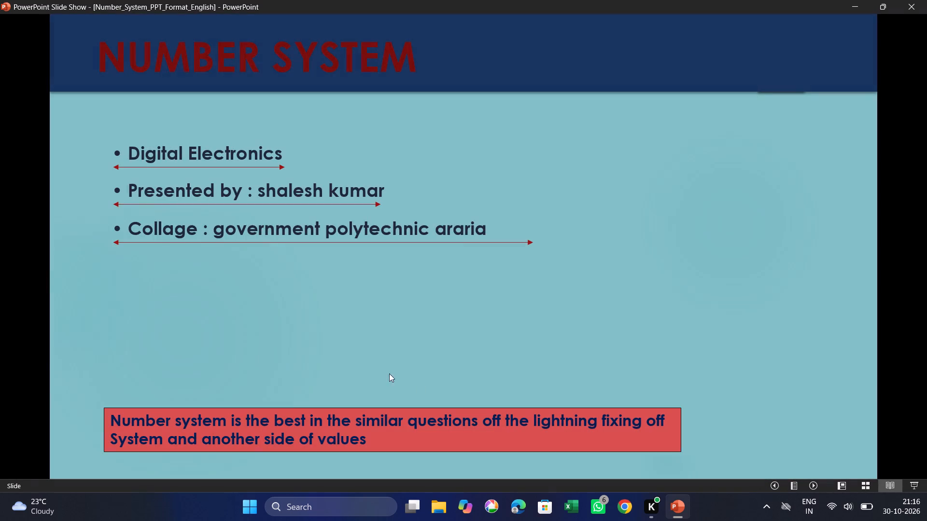
{"action": "left_click", "coordinate": [813, 481]}
{"action": "left_click", "coordinate": [814, 481]}
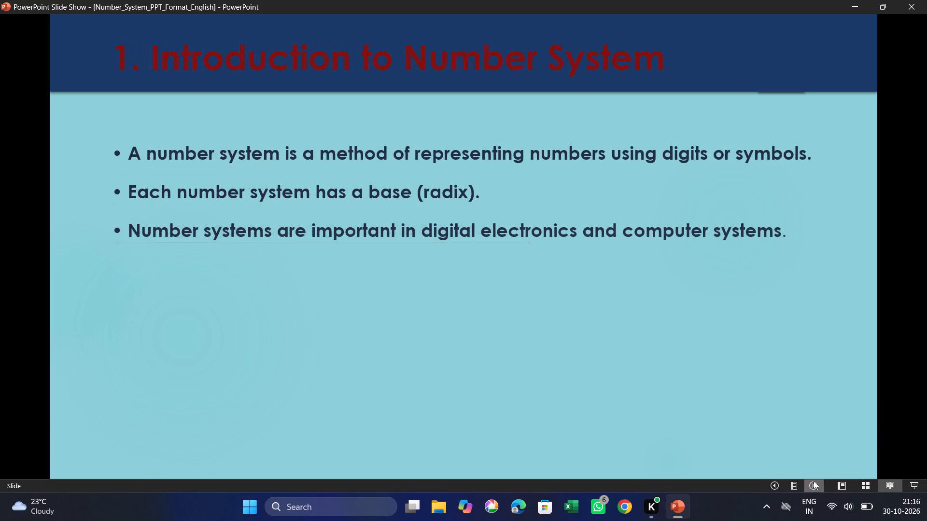
{"action": "left_click", "coordinate": [814, 482]}
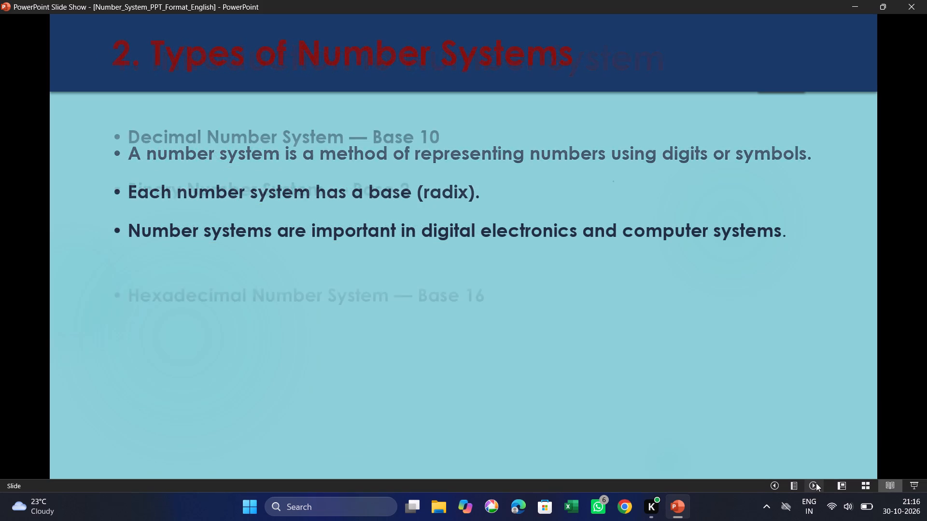
{"action": "left_click", "coordinate": [816, 483]}
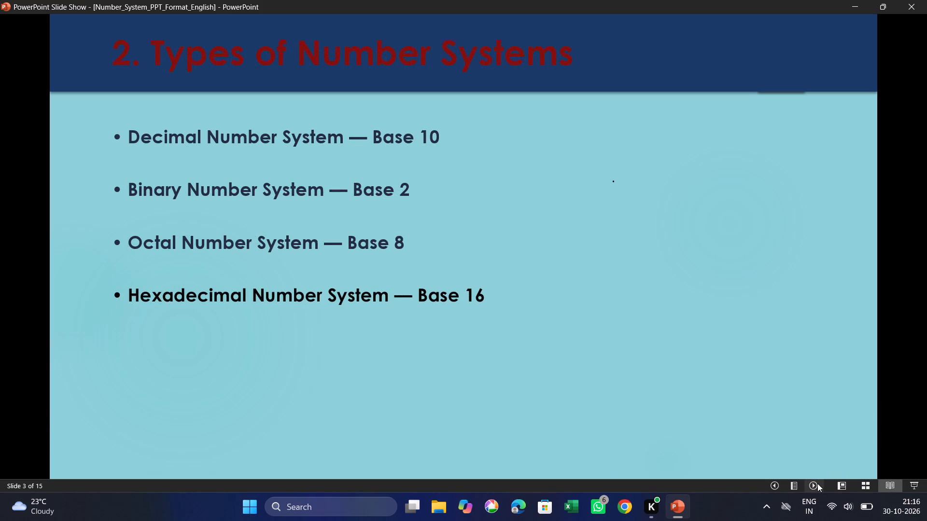
{"action": "left_click", "coordinate": [817, 484]}
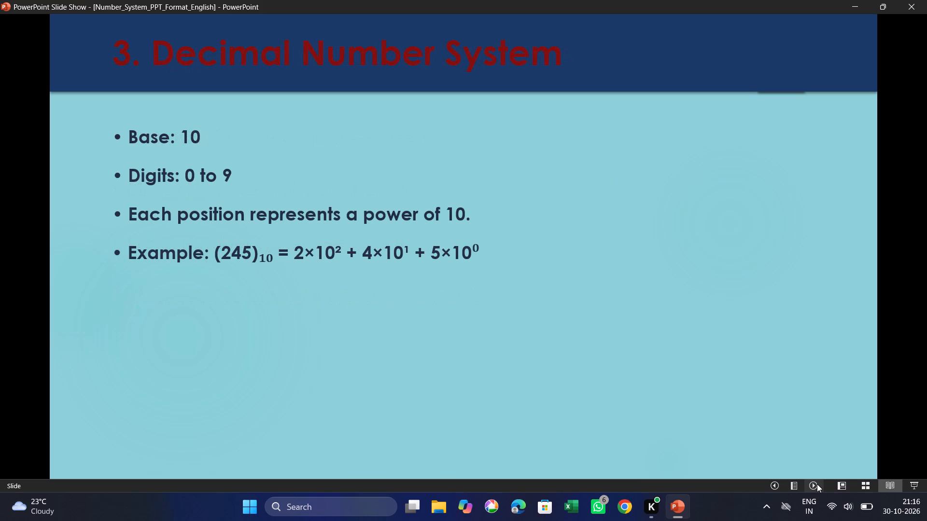
{"action": "left_click", "coordinate": [817, 484]}
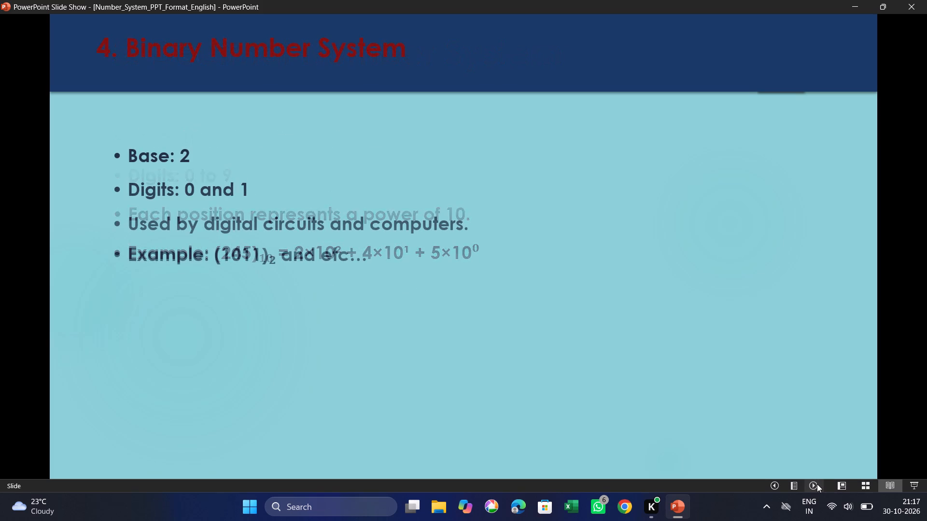
{"action": "left_click", "coordinate": [817, 484]}
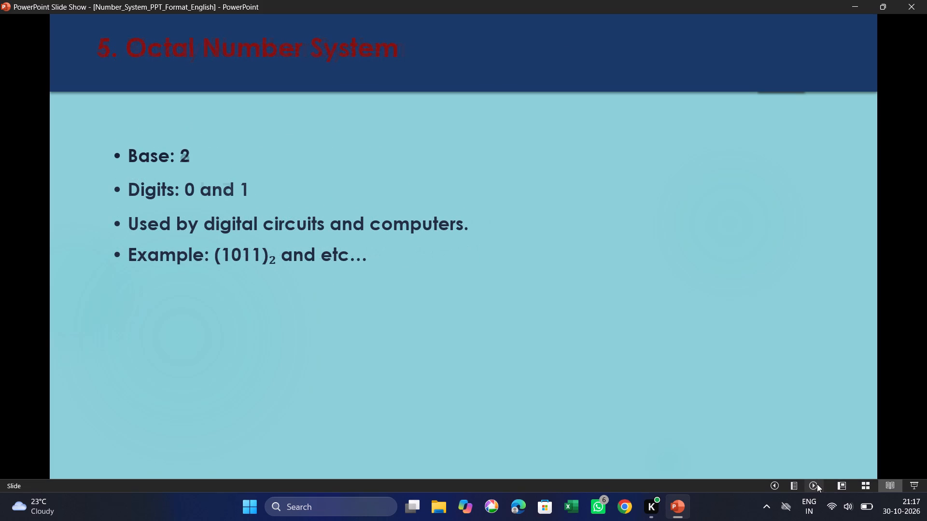
{"action": "left_click", "coordinate": [817, 484]}
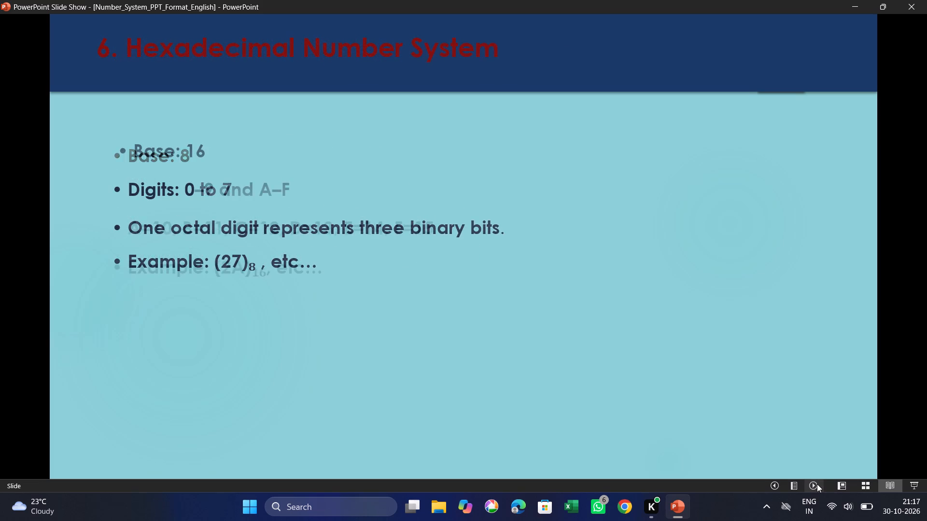
{"action": "left_click", "coordinate": [817, 484]}
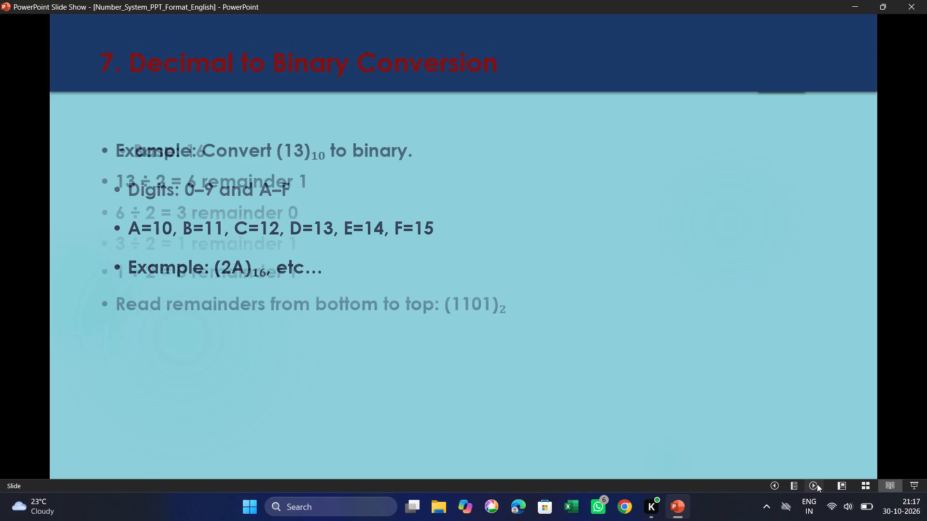
{"action": "left_click", "coordinate": [779, 484]}
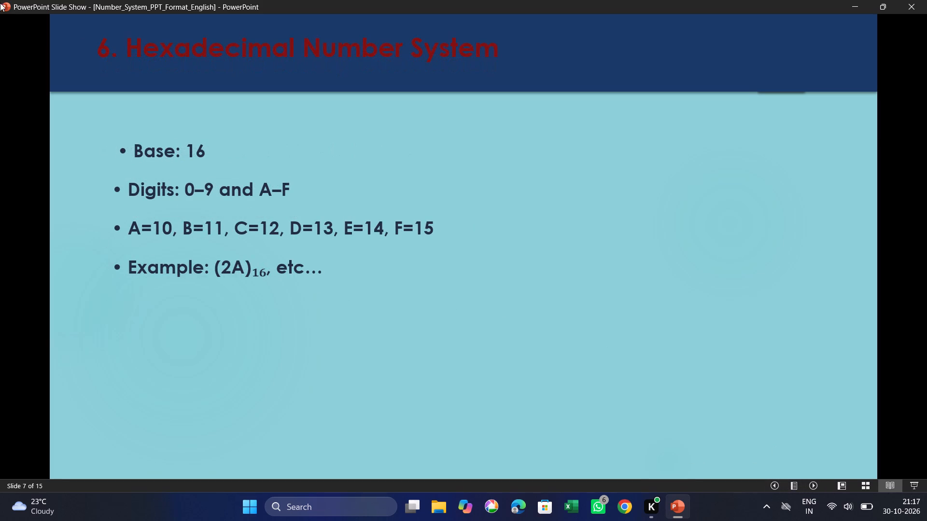
{"action": "left_click", "coordinate": [64, 184]}
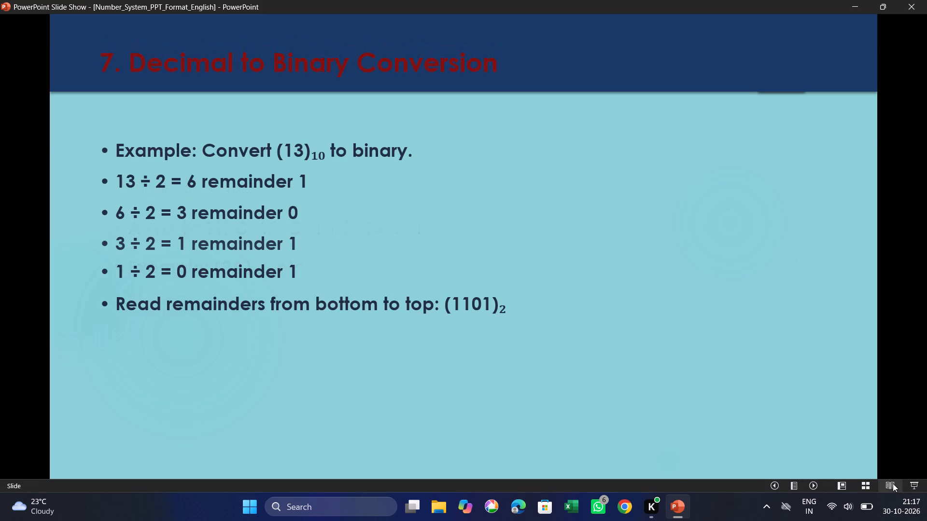
{"action": "left_click", "coordinate": [892, 483]}
Run the full-screen slide show from the title slide through to its end and exit to the slide sorter.
{"action": "left_click", "coordinate": [916, 490]}
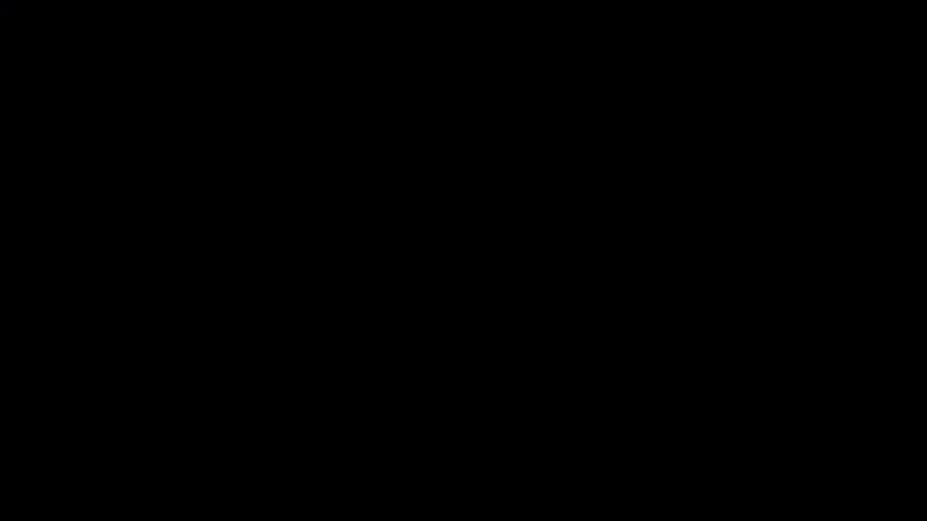
{"action": "left_click", "coordinate": [668, 336]}
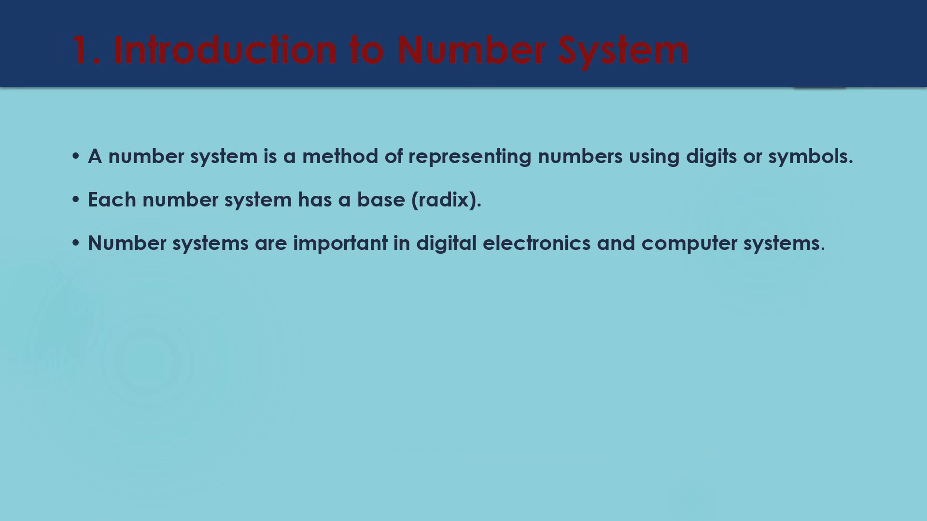
{"action": "left_click", "coordinate": [926, 358]}
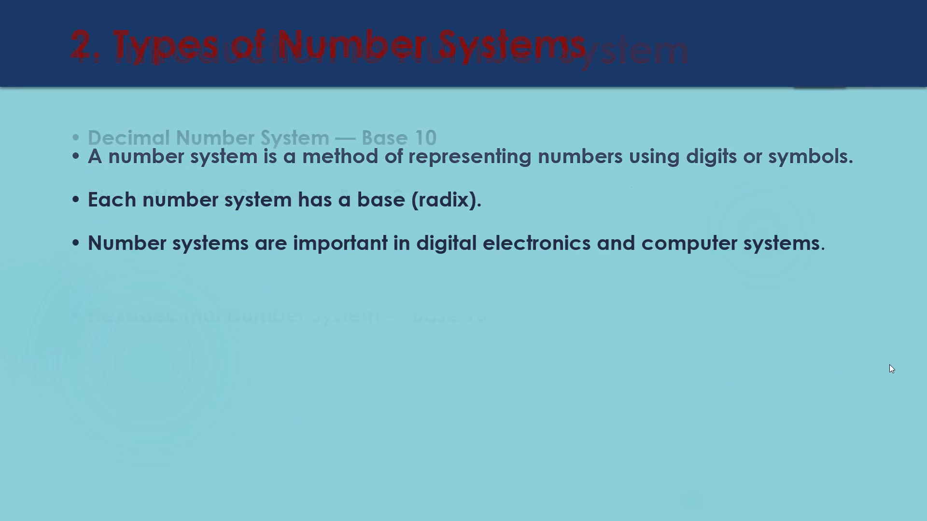
{"action": "left_click", "coordinate": [889, 364]}
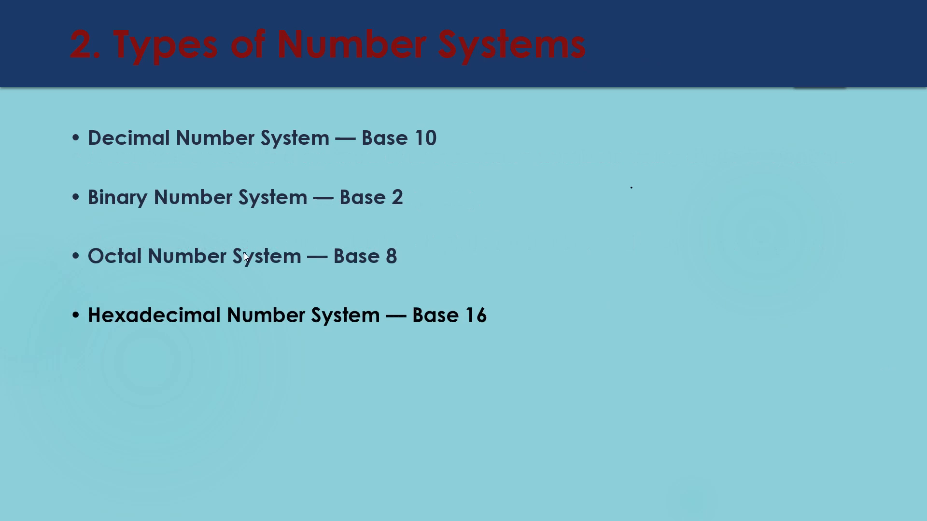
{"action": "left_click", "coordinate": [9, 192]}
{"action": "left_click", "coordinate": [9, 192]}
{"action": "triple_click", "coordinate": [0, 197]}
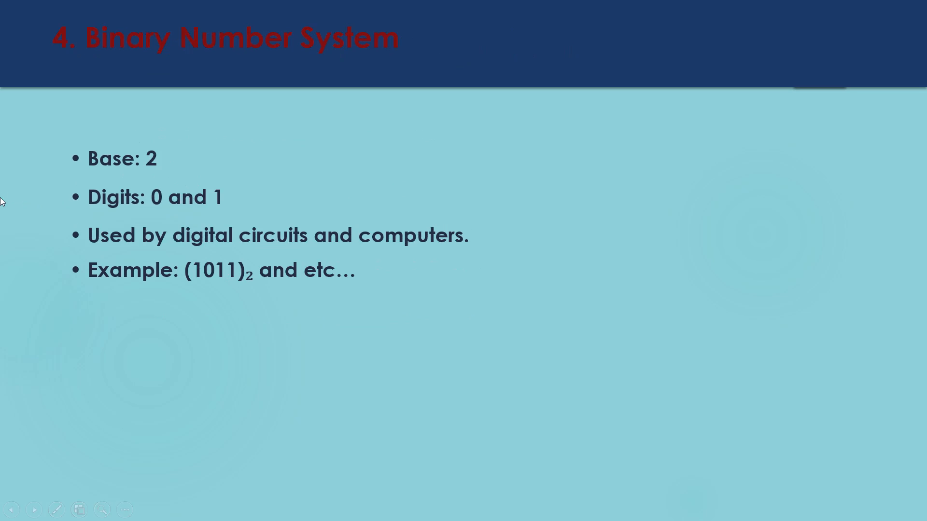
{"action": "triple_click", "coordinate": [0, 197]}
{"action": "triple_click", "coordinate": [0, 197]}
{"action": "triple_click", "coordinate": [0, 197]}
{"action": "triple_click", "coordinate": [0, 197]}
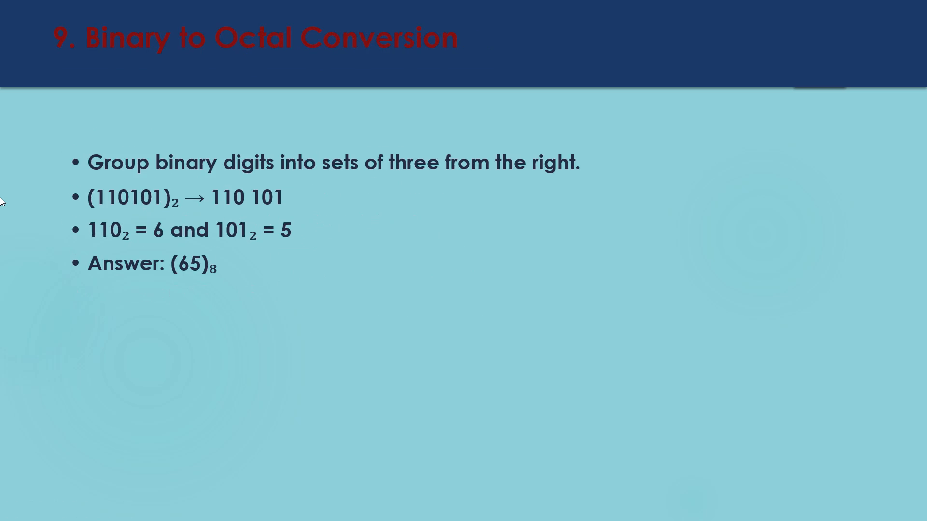
{"action": "triple_click", "coordinate": [0, 197]}
{"action": "triple_click", "coordinate": [0, 197]}
{"action": "triple_click", "coordinate": [0, 197]}
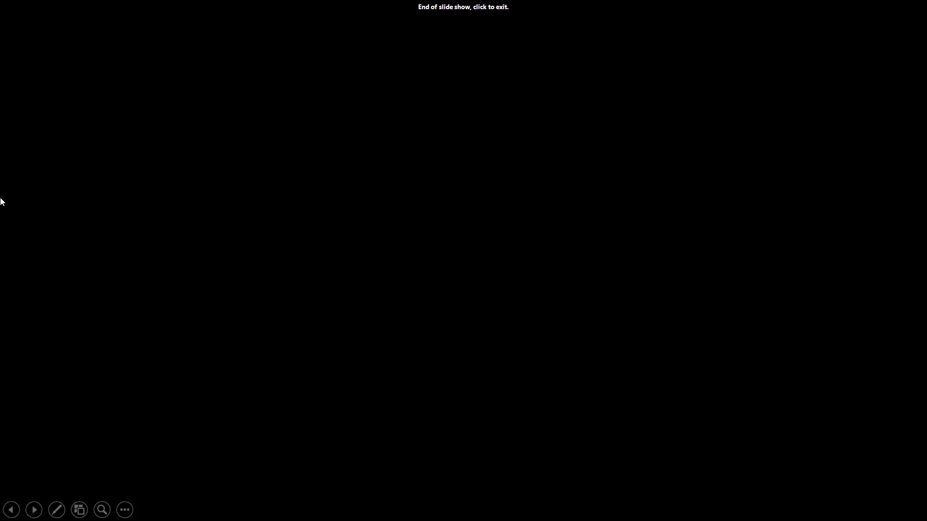
{"action": "left_click", "coordinate": [44, 167]}
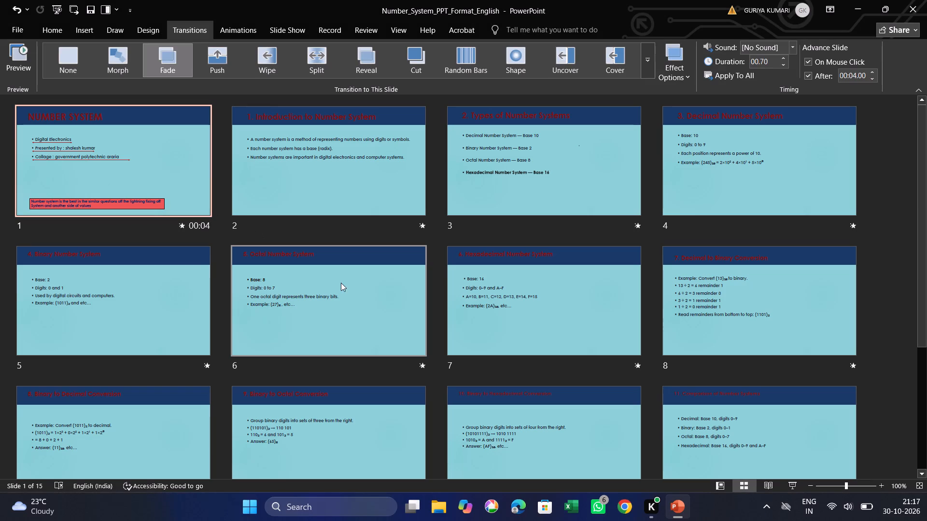
Apply the Reveal transition to slide 2 and set it to advance automatically after 00:04.00.
{"action": "right_click", "coordinate": [374, 207]}
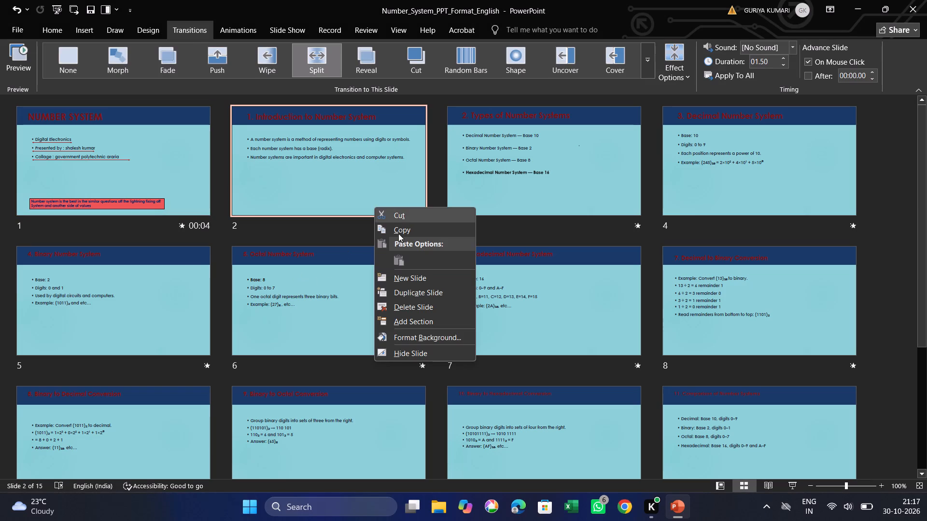
{"action": "left_click", "coordinate": [375, 55]}
{"action": "right_click", "coordinate": [369, 190]}
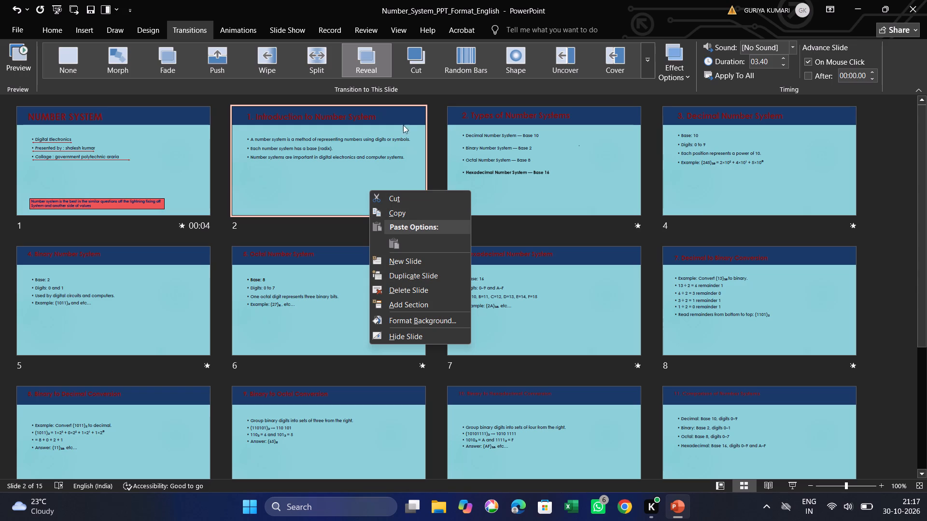
{"action": "left_click", "coordinate": [375, 59]}
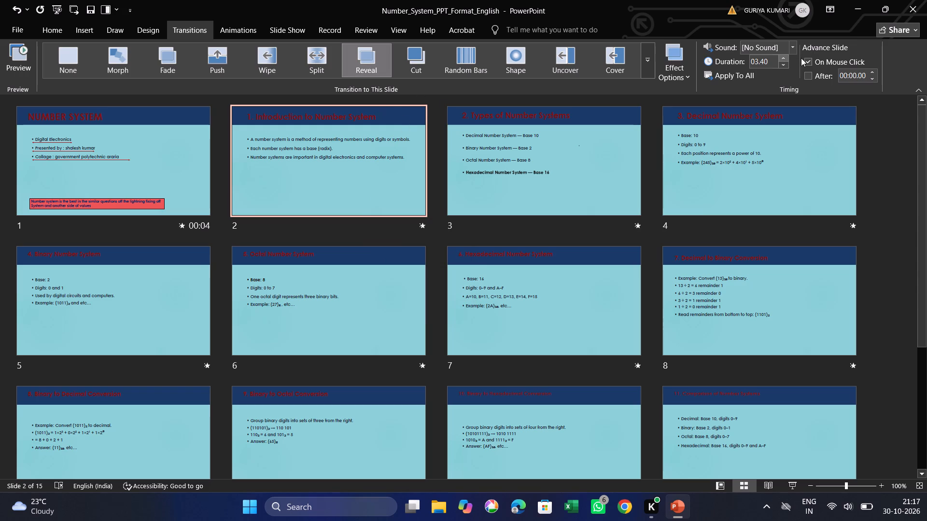
{"action": "triple_click", "coordinate": [873, 70]}
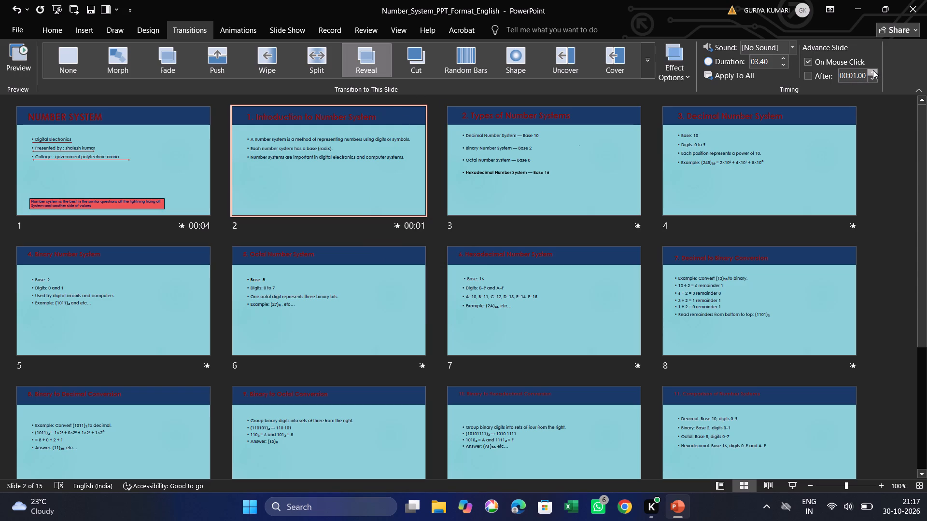
{"action": "left_click", "coordinate": [873, 70]}
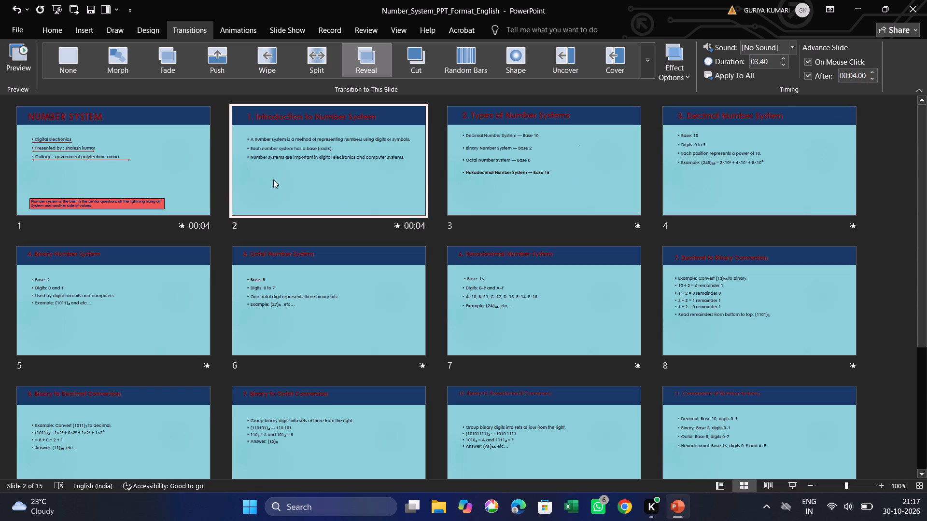
Apply the Cut transition to slide 3 and set it to advance automatically after 00:04.00.
{"action": "left_click", "coordinate": [526, 148]}
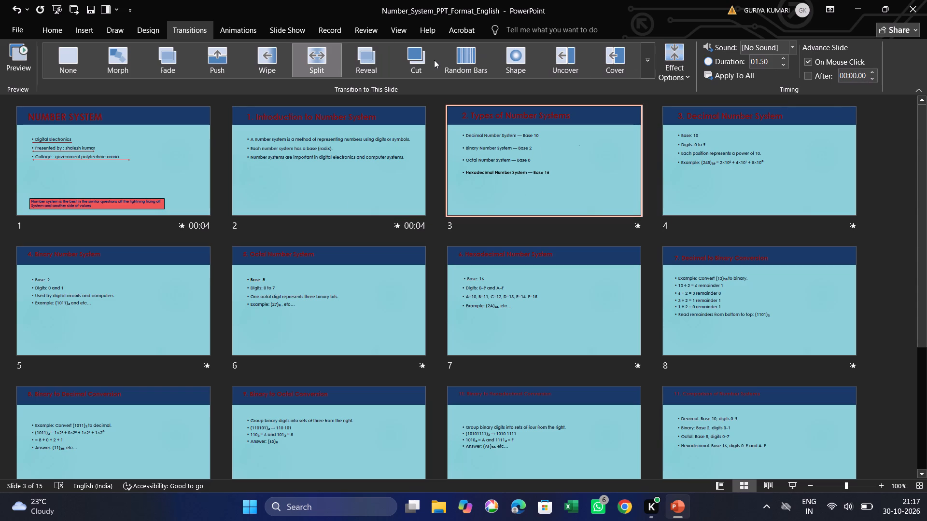
{"action": "left_click", "coordinate": [428, 59]}
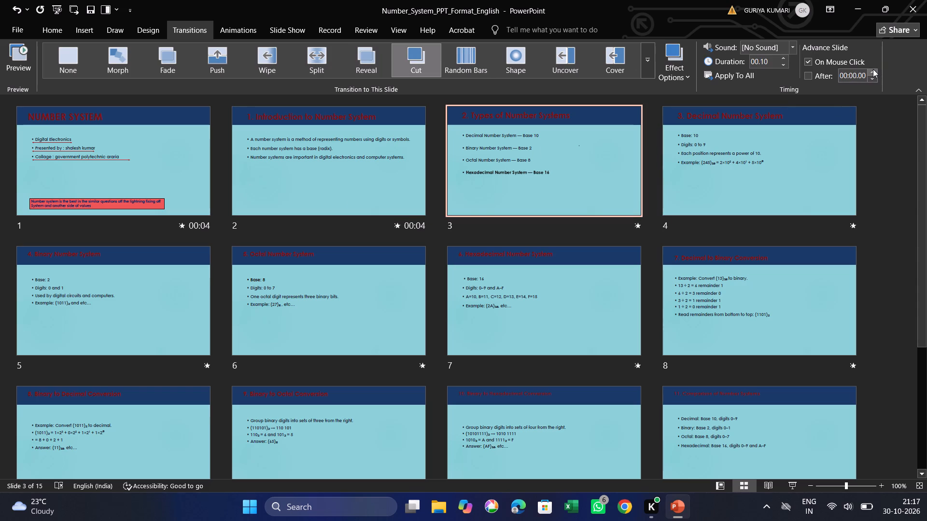
{"action": "triple_click", "coordinate": [873, 69]}
{"action": "triple_click", "coordinate": [873, 69]}
{"action": "triple_click", "coordinate": [873, 70]}
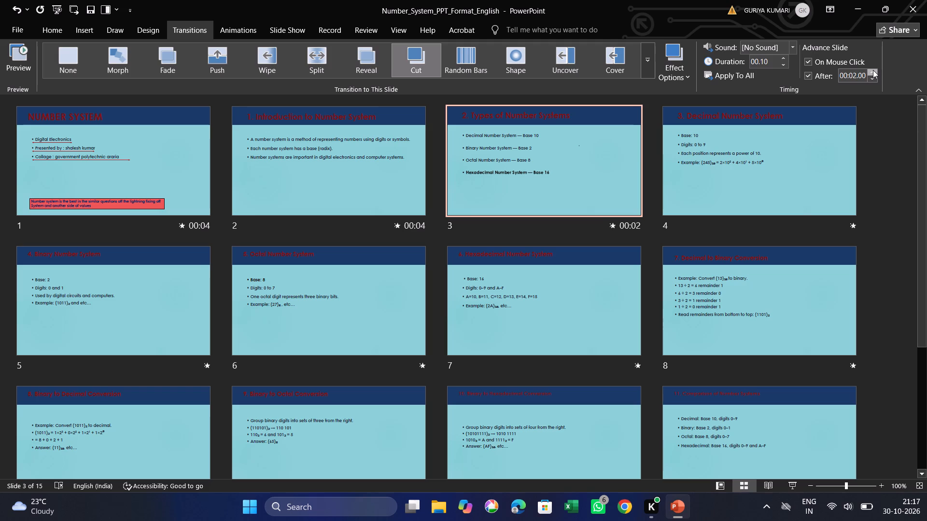
{"action": "left_click", "coordinate": [873, 70]}
{"action": "left_click", "coordinate": [873, 80]}
Apply the Morph transition to slide 4 and set it to advance automatically after 00:04.00.
{"action": "left_click", "coordinate": [776, 155]}
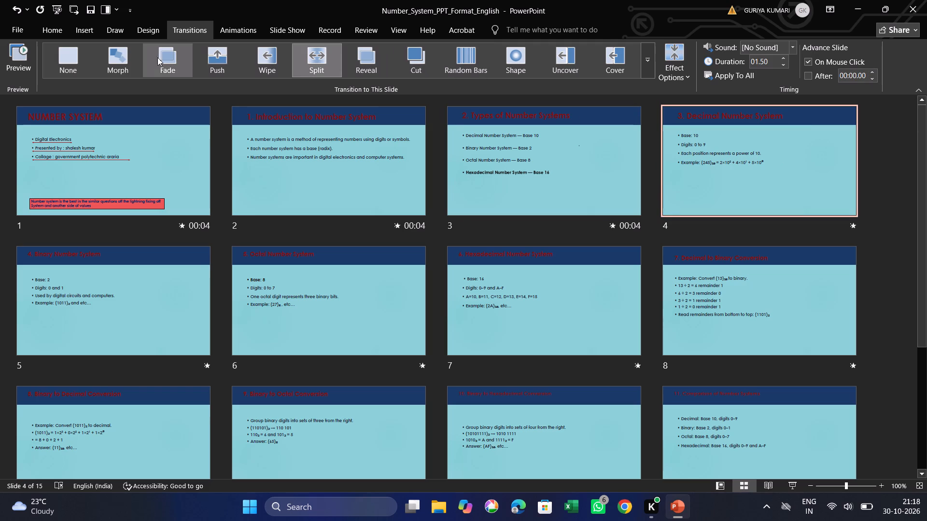
{"action": "left_click", "coordinate": [107, 66]}
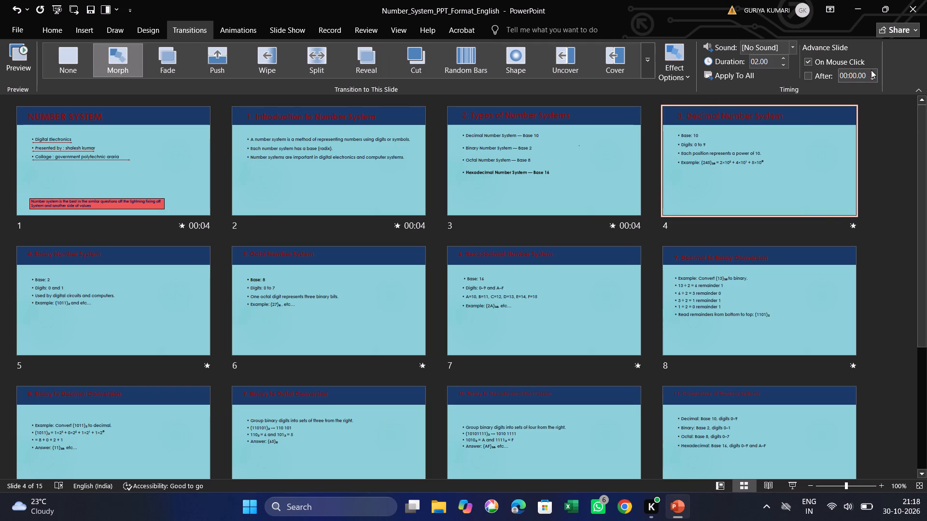
{"action": "triple_click", "coordinate": [871, 70]}
{"action": "double_click", "coordinate": [871, 70]}
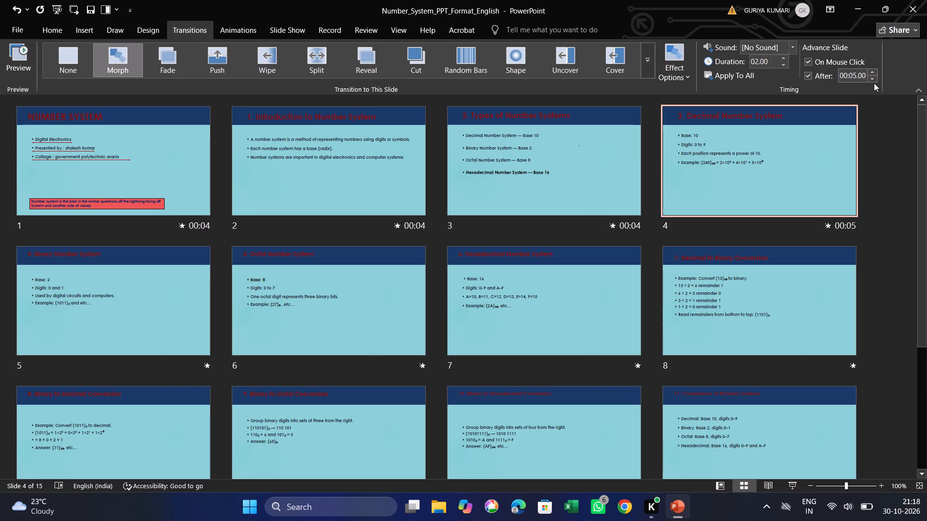
{"action": "left_click", "coordinate": [871, 80]}
Apply the Push transition to slide 5 and set it to advance automatically after 00:04.00.
{"action": "left_click", "coordinate": [141, 315]}
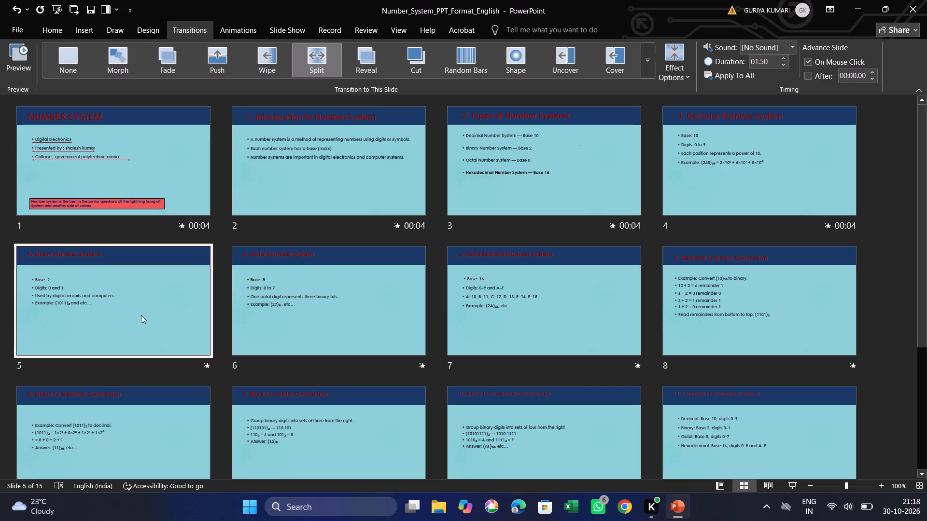
{"action": "left_click", "coordinate": [227, 57]}
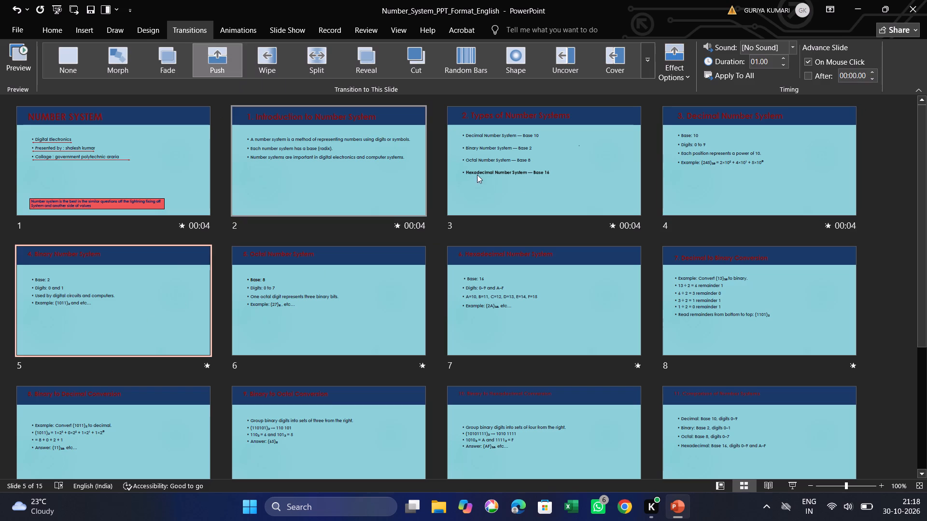
{"action": "triple_click", "coordinate": [873, 69]}
{"action": "left_click", "coordinate": [873, 69]}
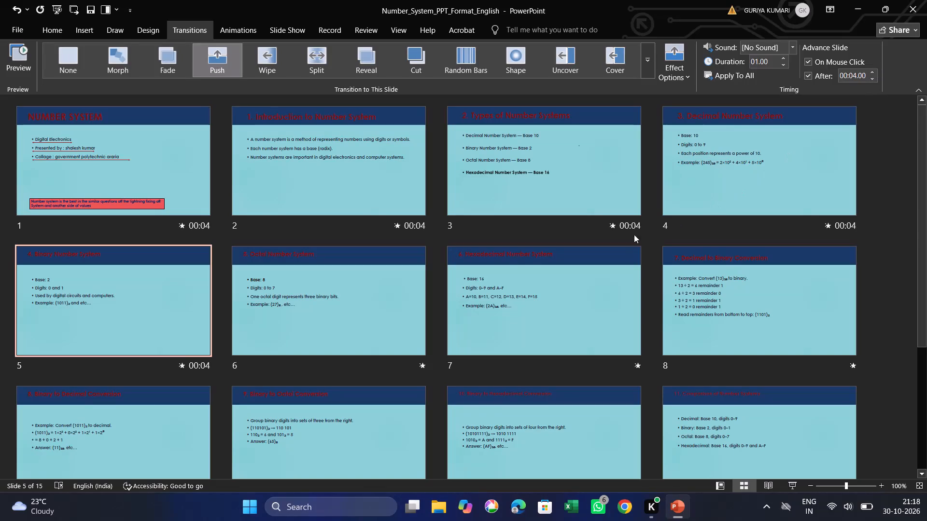
Set slide 6 to advance automatically after 00:04.00, keeping its Split transition.
{"action": "left_click", "coordinate": [438, 285]}
{"action": "left_click", "coordinate": [408, 289]}
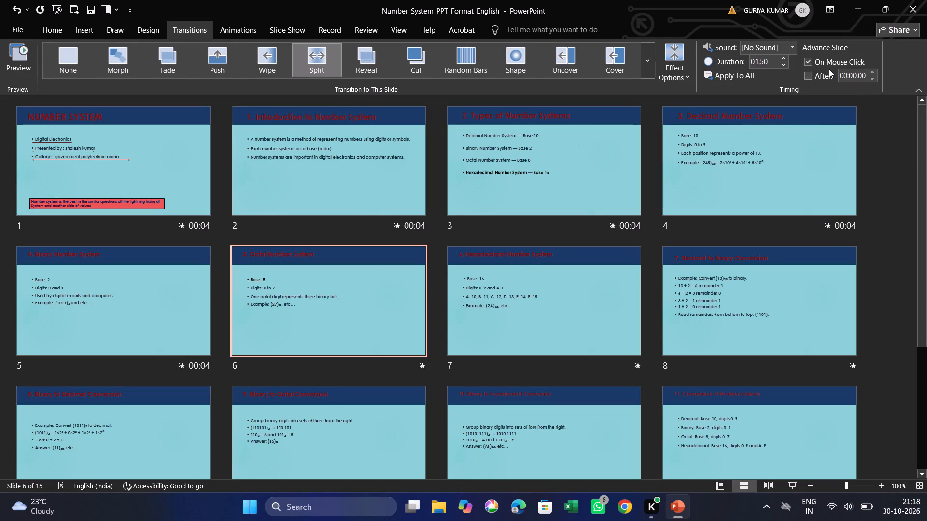
{"action": "triple_click", "coordinate": [875, 71]}
{"action": "left_click", "coordinate": [875, 71]}
{"action": "left_click", "coordinate": [875, 71]}
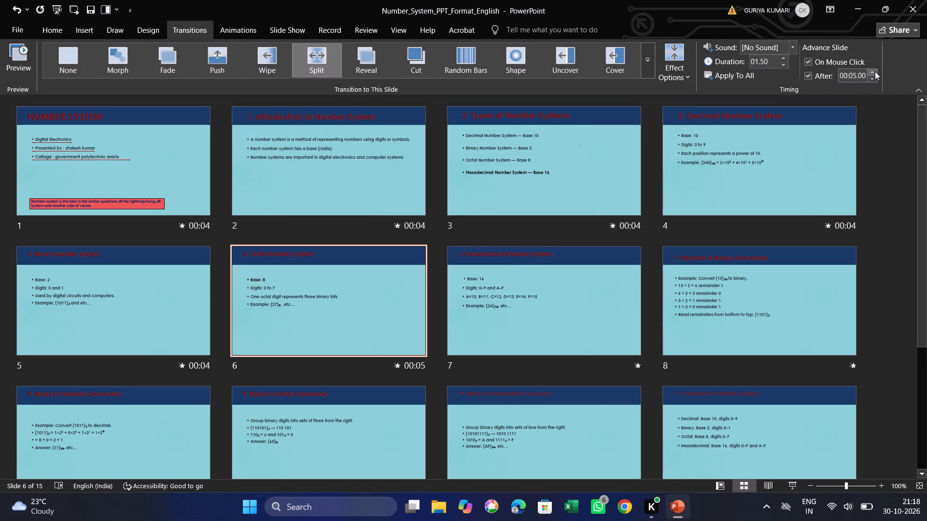
{"action": "left_click", "coordinate": [871, 77]}
Apply the Cut transition to slide 7 and set it to advance automatically after 00:04.00.
{"action": "left_click", "coordinate": [553, 306]}
{"action": "left_click", "coordinate": [422, 64]}
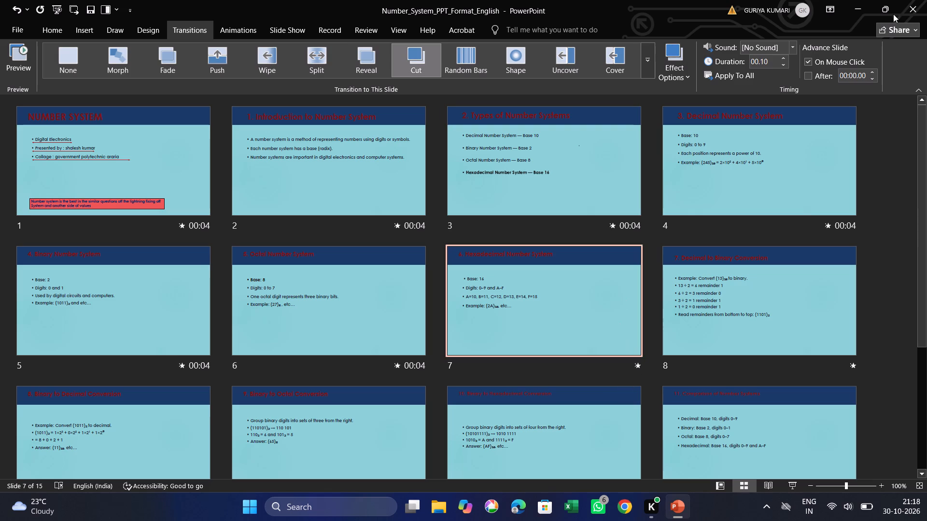
{"action": "triple_click", "coordinate": [873, 75]}
{"action": "left_click", "coordinate": [873, 75]}
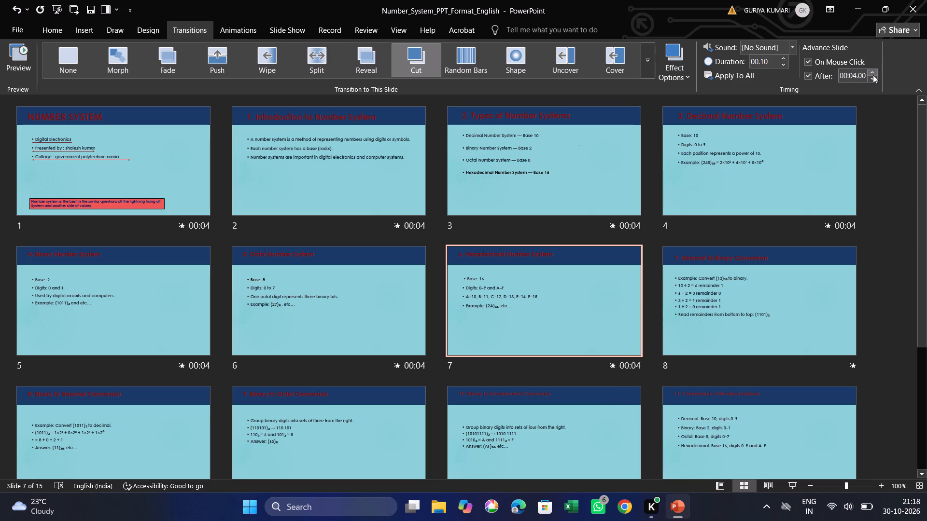
{"action": "left_click", "coordinate": [873, 75]}
{"action": "left_click", "coordinate": [873, 79]}
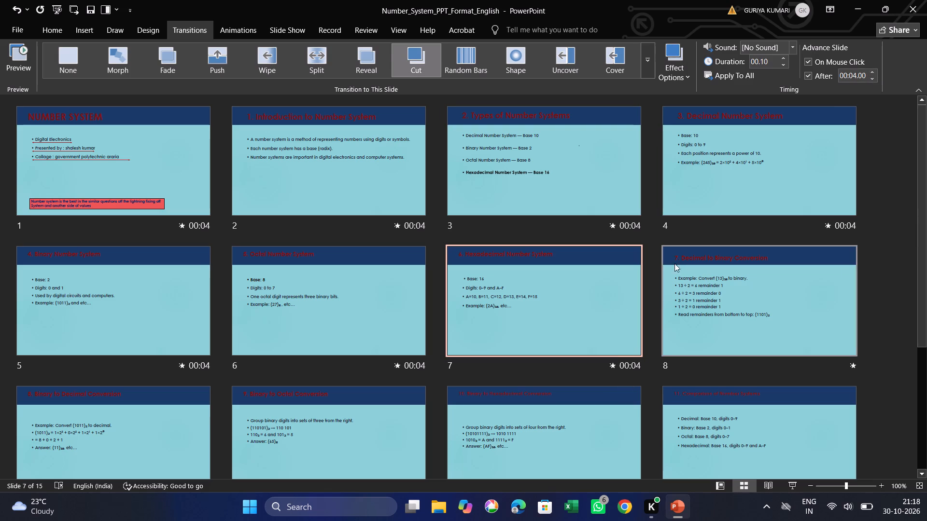
Set slides 8 and 9 to advance automatically after 00:04.00 each, keeping their Split transition.
{"action": "left_click", "coordinate": [767, 293]}
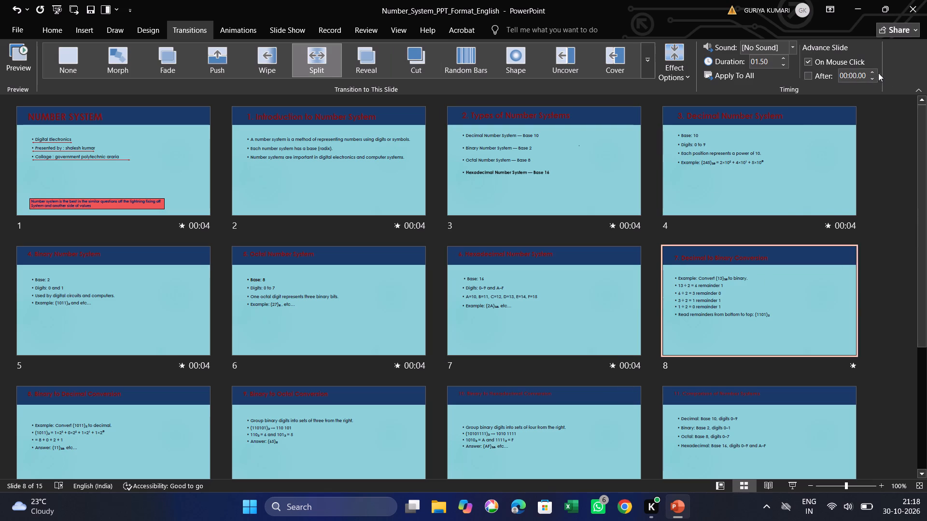
{"action": "triple_click", "coordinate": [872, 73]}
{"action": "left_click", "coordinate": [872, 73]}
{"action": "scroll", "coordinate": [366, 367], "scroll_direction": "down", "scroll_amount": 4}
{"action": "left_click", "coordinate": [181, 255]}
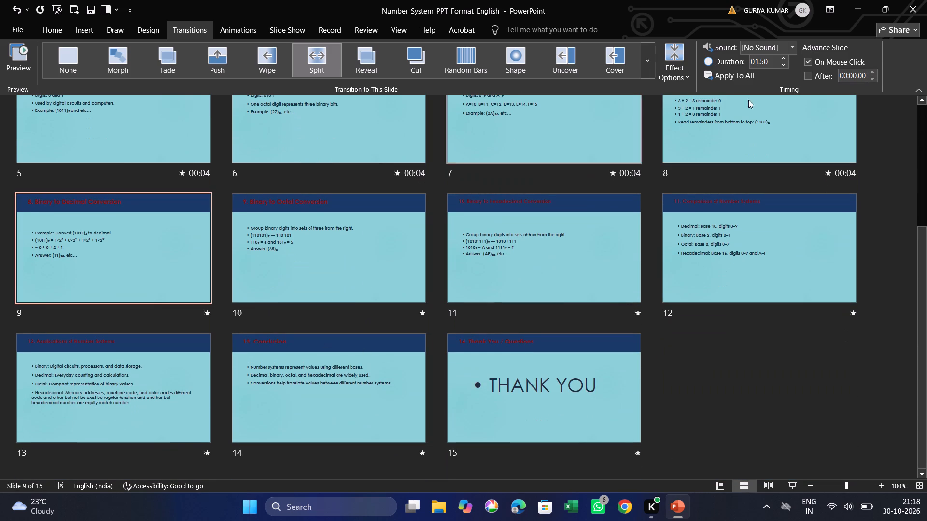
{"action": "triple_click", "coordinate": [870, 69]}
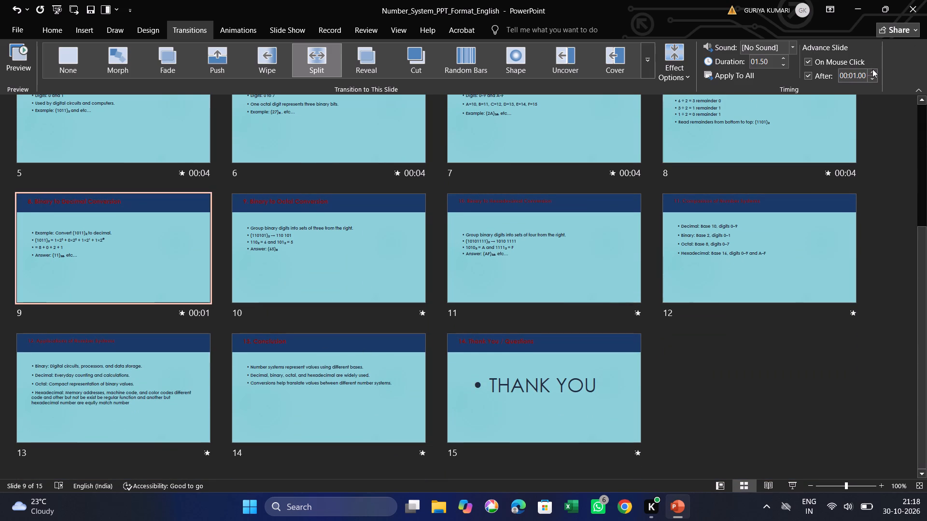
{"action": "left_click", "coordinate": [872, 69]}
{"action": "left_click", "coordinate": [872, 69]}
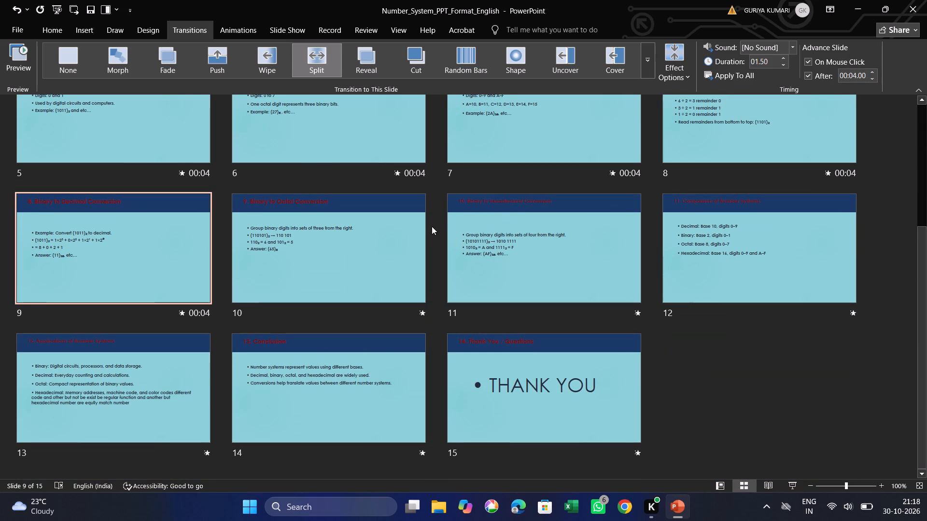
Set slides 10 and 11 to advance automatically after 00:04.00 each, keeping their Split transition.
{"action": "left_click", "coordinate": [432, 226]}
{"action": "left_click", "coordinate": [429, 221]}
{"action": "left_click", "coordinate": [415, 224]}
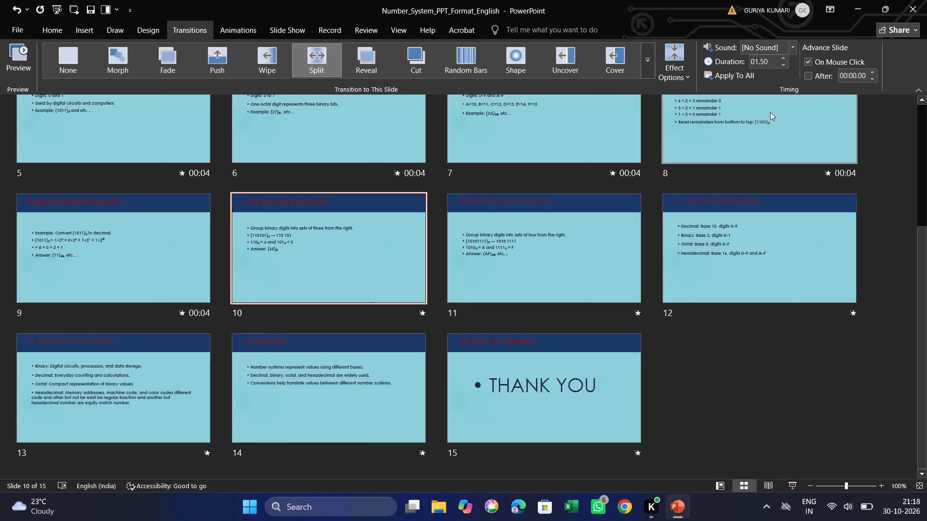
{"action": "double_click", "coordinate": [869, 70]}
{"action": "double_click", "coordinate": [872, 70]}
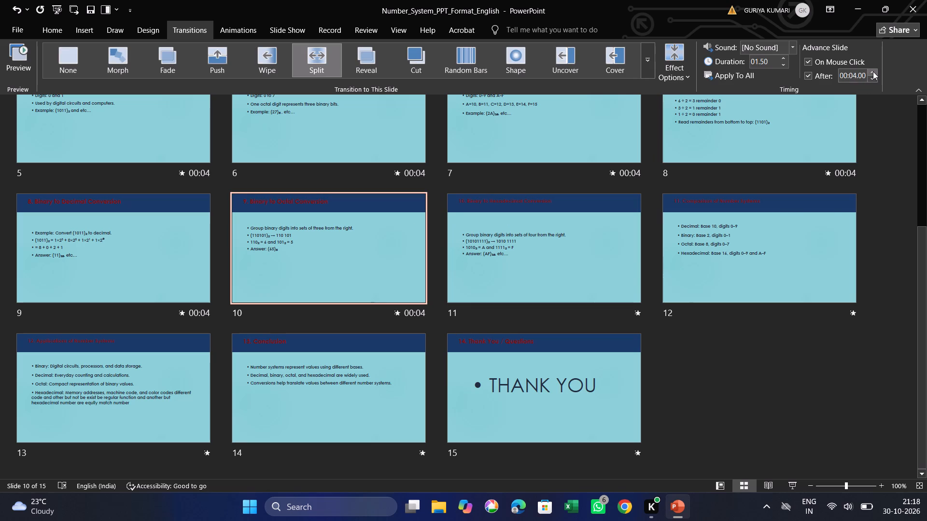
{"action": "left_click", "coordinate": [578, 292]}
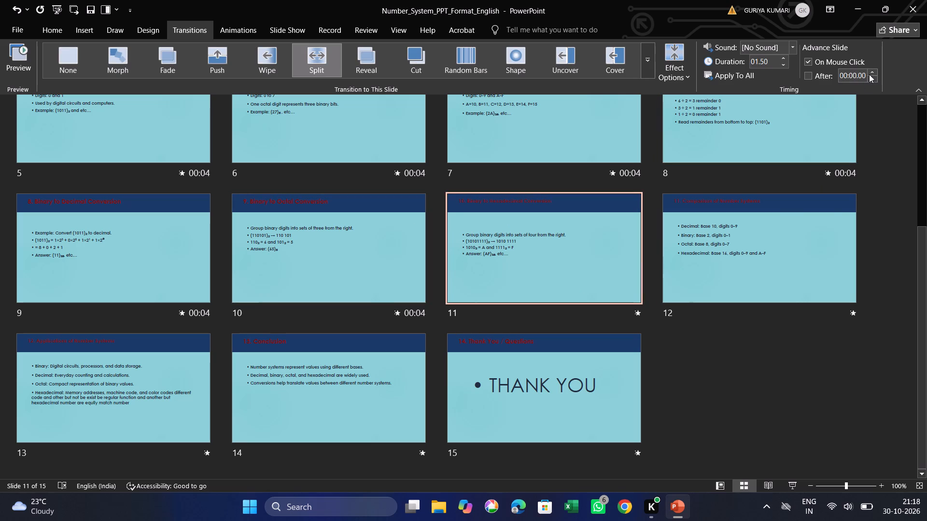
{"action": "triple_click", "coordinate": [869, 73]}
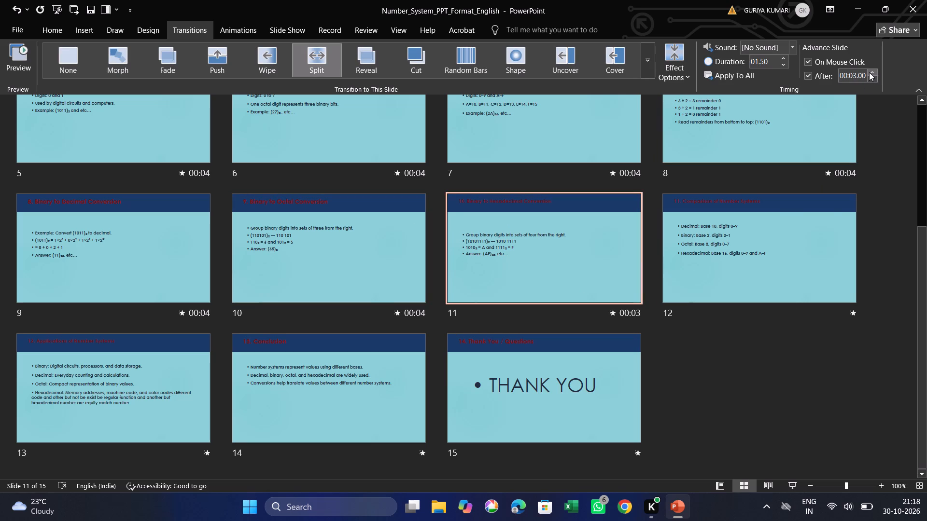
{"action": "left_click", "coordinate": [878, 66]}
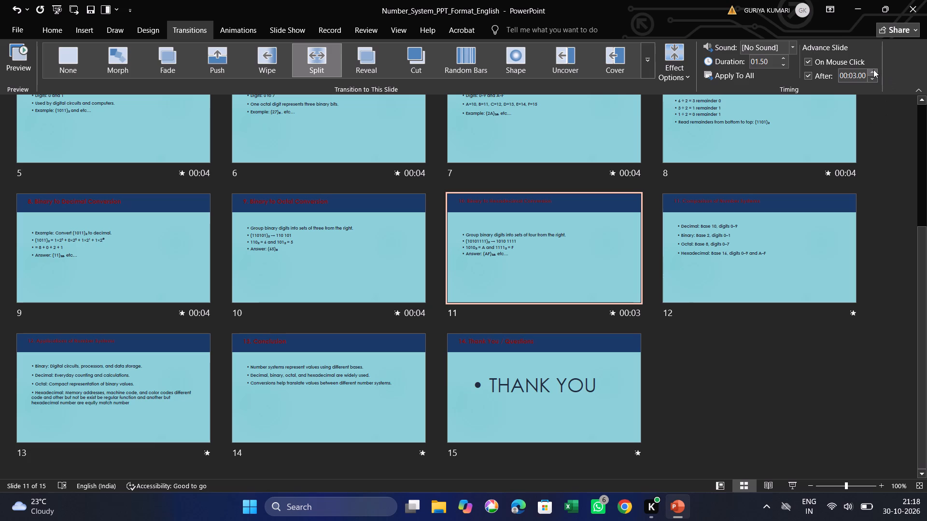
{"action": "left_click", "coordinate": [873, 69]}
Set slides 12 and 13 to advance automatically after 00:04.00 each, keeping their Split transition.
{"action": "left_click", "coordinate": [744, 261]}
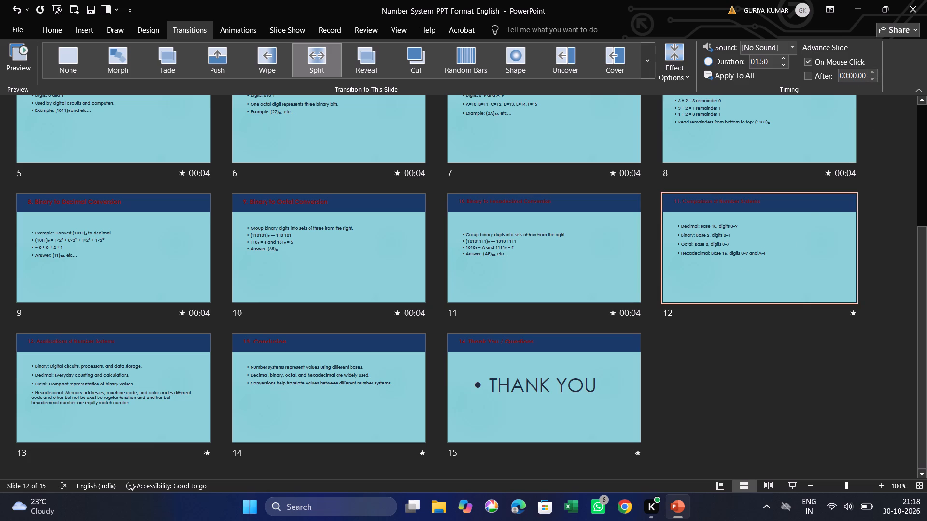
{"action": "triple_click", "coordinate": [873, 73]}
{"action": "left_click", "coordinate": [873, 72]}
{"action": "left_click", "coordinate": [97, 420]}
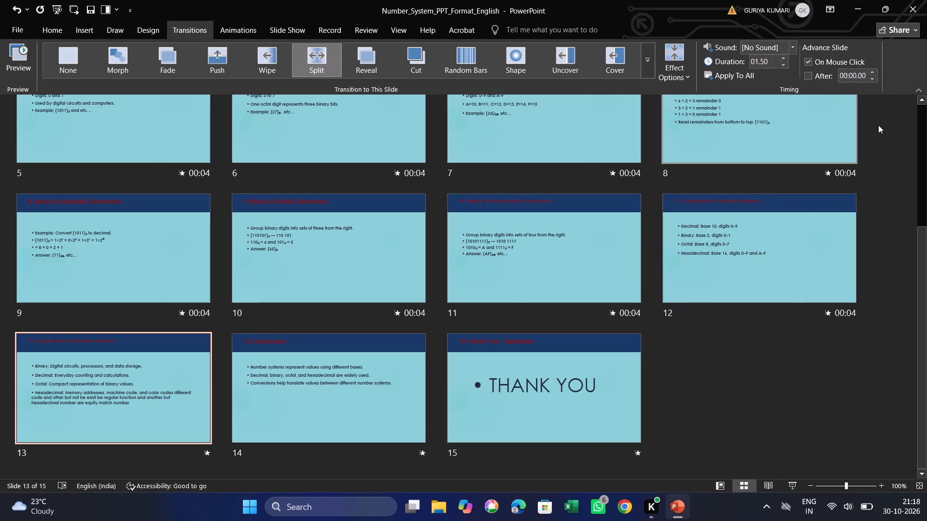
{"action": "triple_click", "coordinate": [873, 71]}
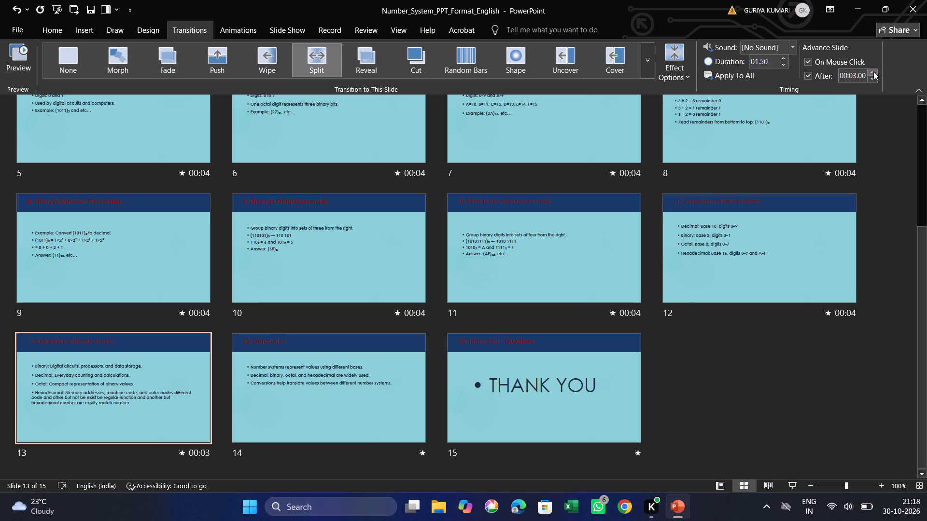
{"action": "left_click", "coordinate": [873, 71]}
Apply the Morph transition to slide 14 and set it to advance automatically after 00:04.00.
{"action": "left_click", "coordinate": [371, 378]}
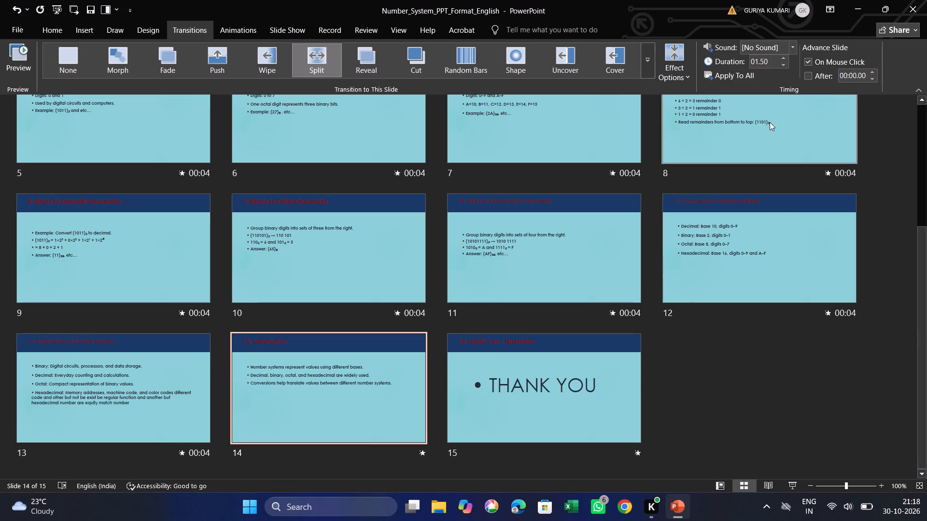
{"action": "left_click", "coordinate": [115, 61]}
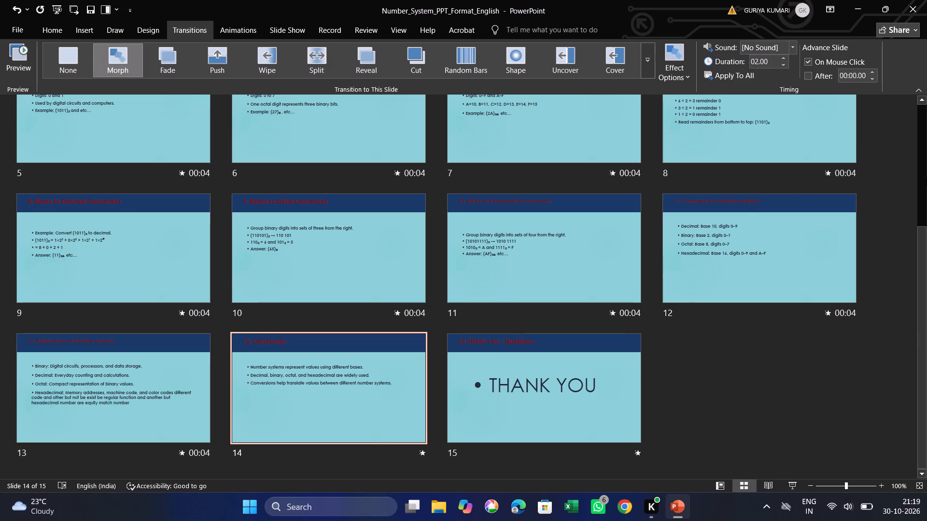
{"action": "triple_click", "coordinate": [869, 70]}
{"action": "left_click", "coordinate": [869, 70]}
Apply the Random Bars transition to the closing Thank You slide 15 and set it to advance automatically after 00:08.
{"action": "left_click", "coordinate": [601, 400]}
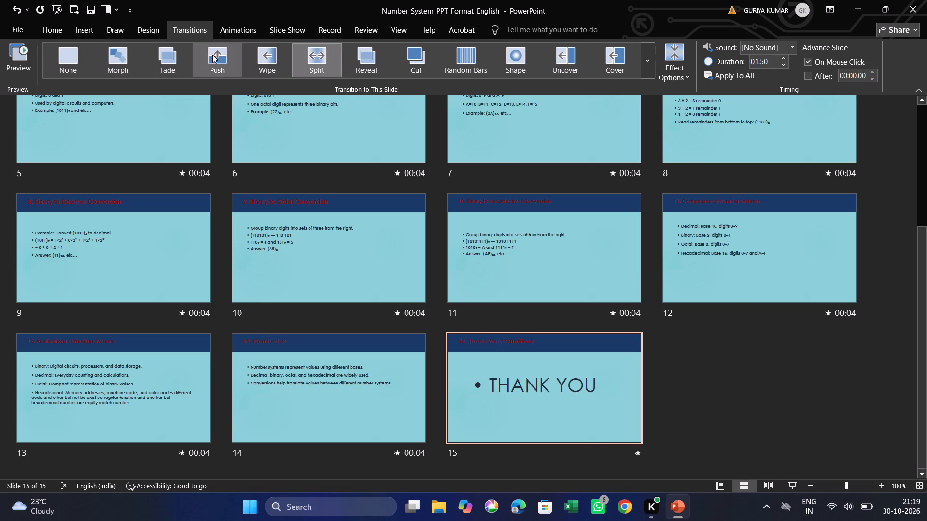
{"action": "left_click", "coordinate": [460, 59]}
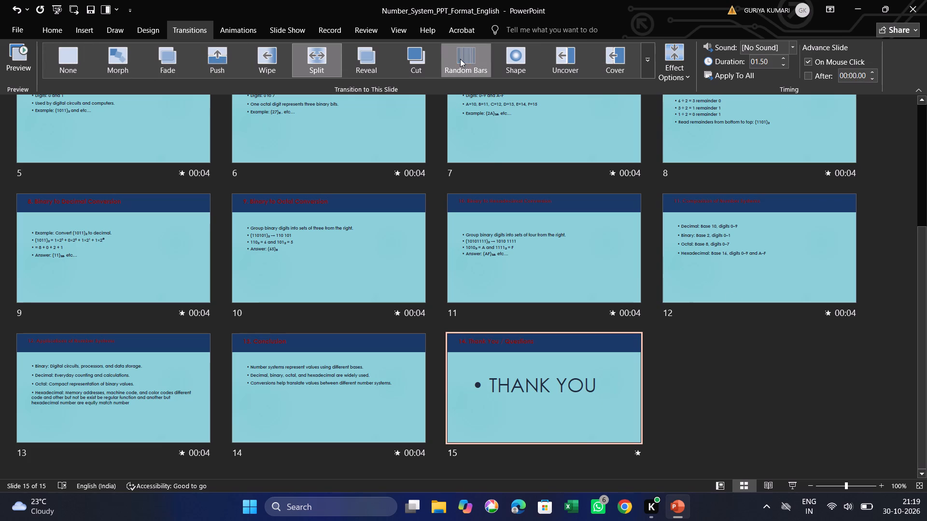
{"action": "triple_click", "coordinate": [867, 71]}
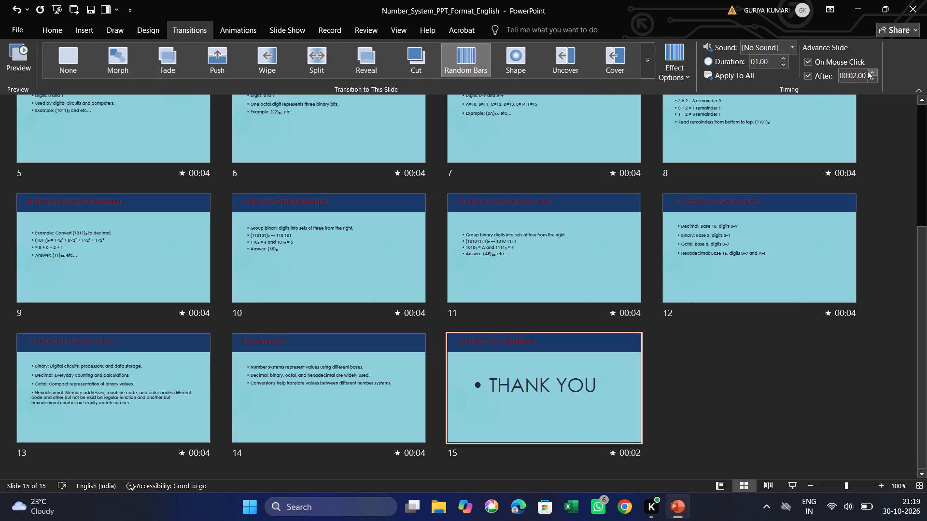
{"action": "triple_click", "coordinate": [867, 71]}
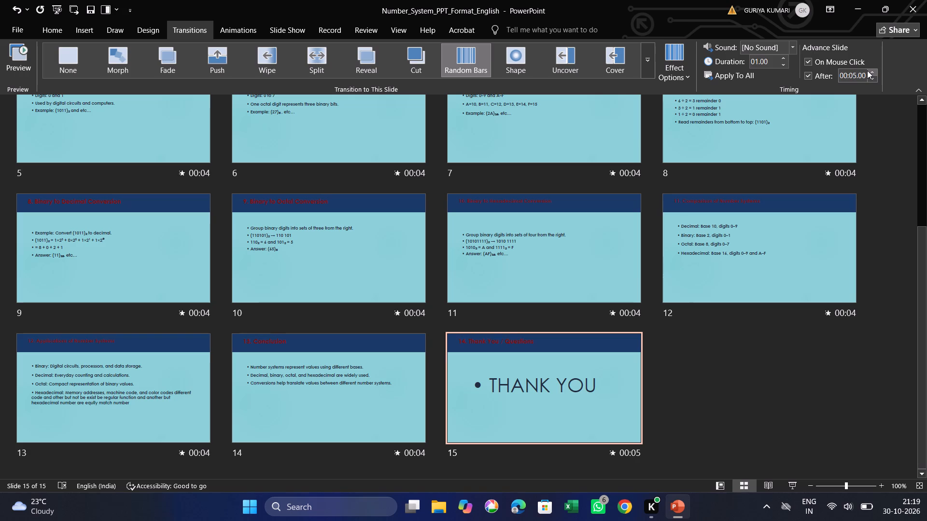
{"action": "double_click", "coordinate": [867, 70]}
{"action": "left_click", "coordinate": [857, 398]}
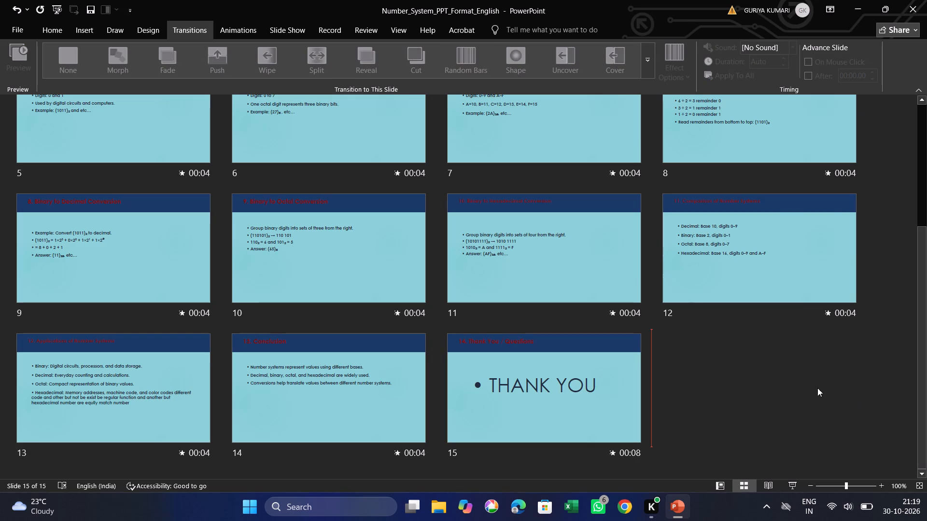
Preview the closing Thank You slide in Reading View and return to Normal view at the title slide.
{"action": "left_click", "coordinate": [770, 480]}
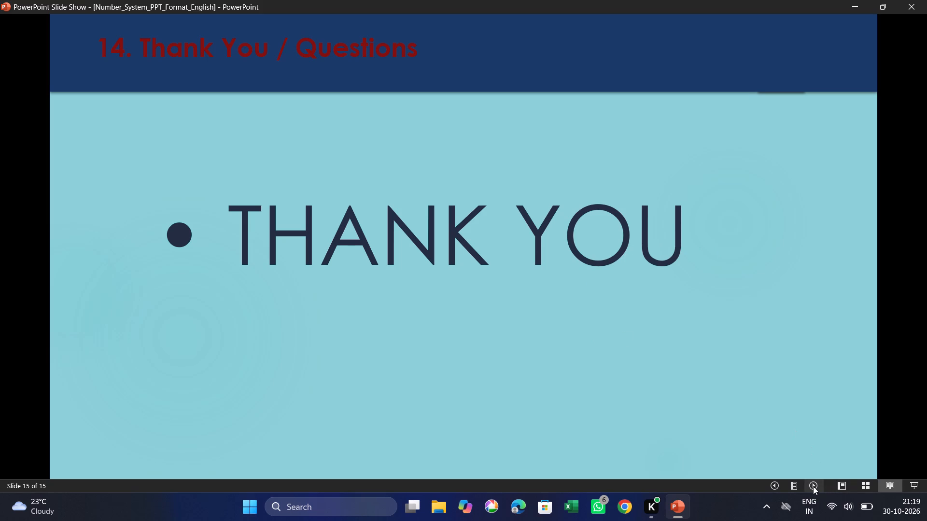
{"action": "left_click", "coordinate": [791, 484]}
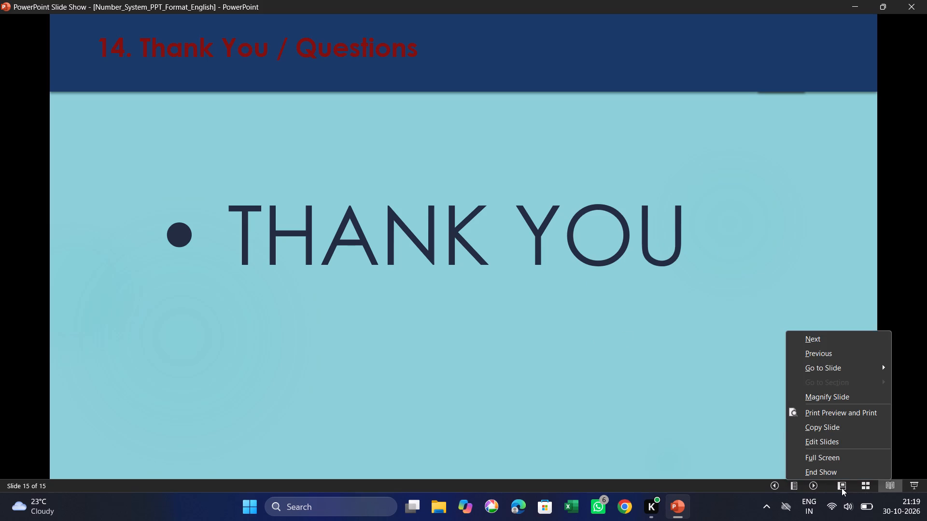
{"action": "left_click", "coordinate": [841, 486]}
{"action": "left_click", "coordinate": [353, 254]}
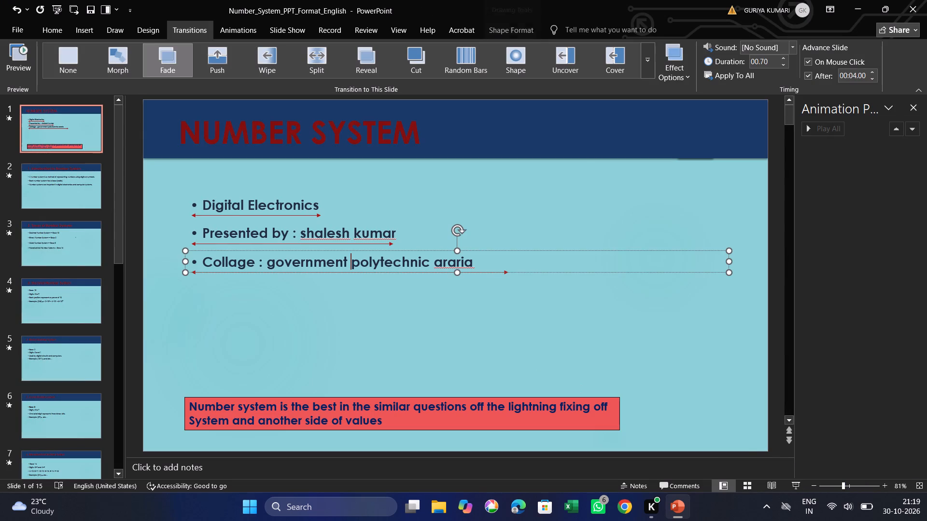
{"action": "left_click", "coordinate": [637, 365]}
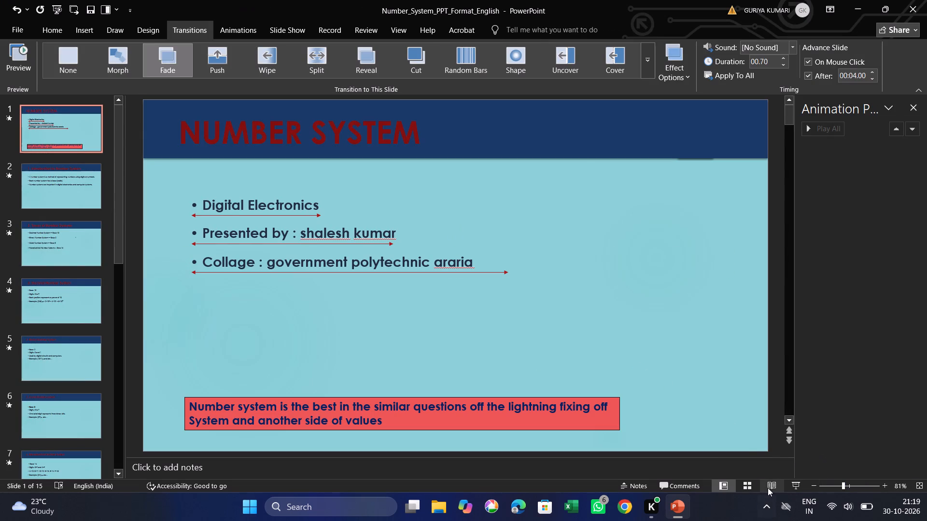
Play the presentation in Reading View from the title slide and step back to the title slide.
{"action": "left_click", "coordinate": [768, 487]}
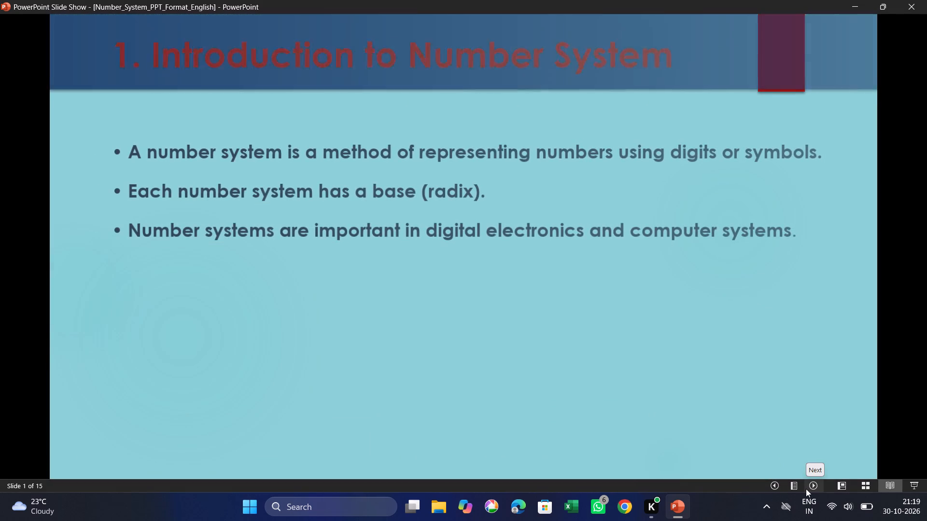
{"action": "left_click", "coordinate": [772, 486]}
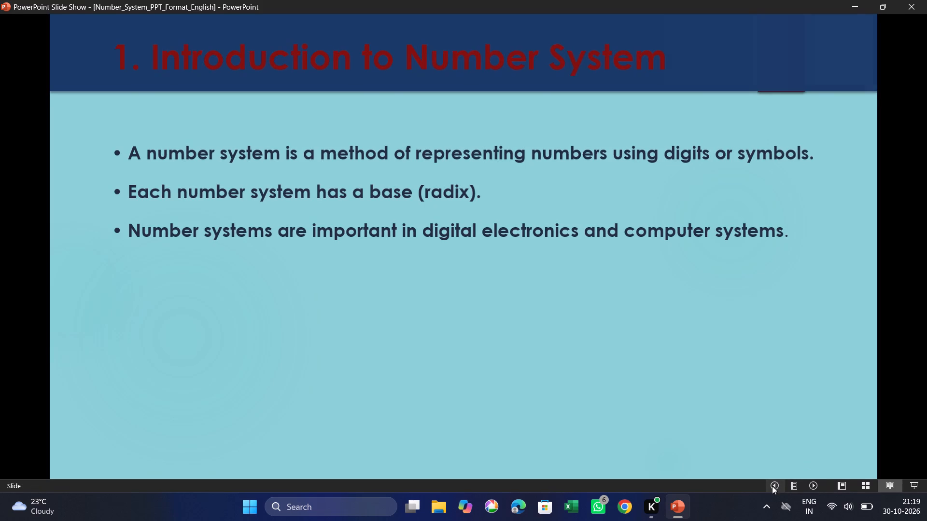
{"action": "double_click", "coordinate": [772, 486]}
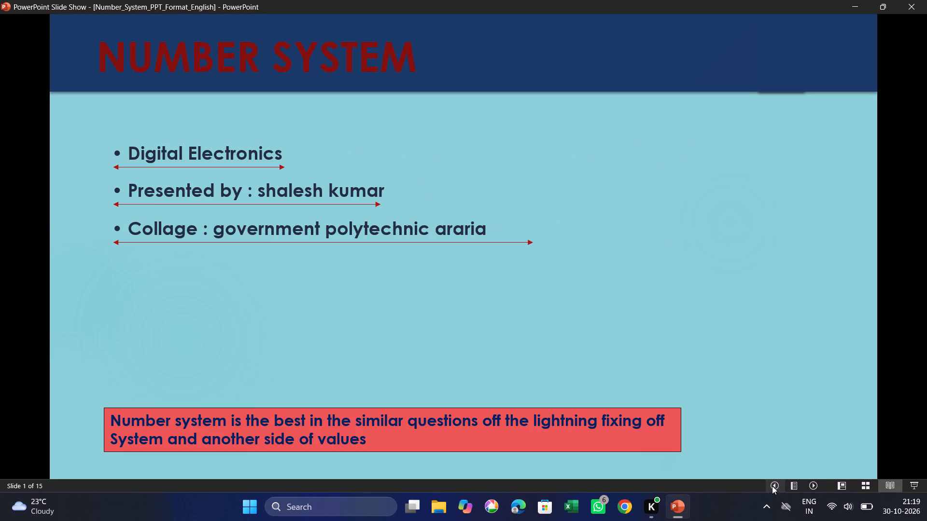
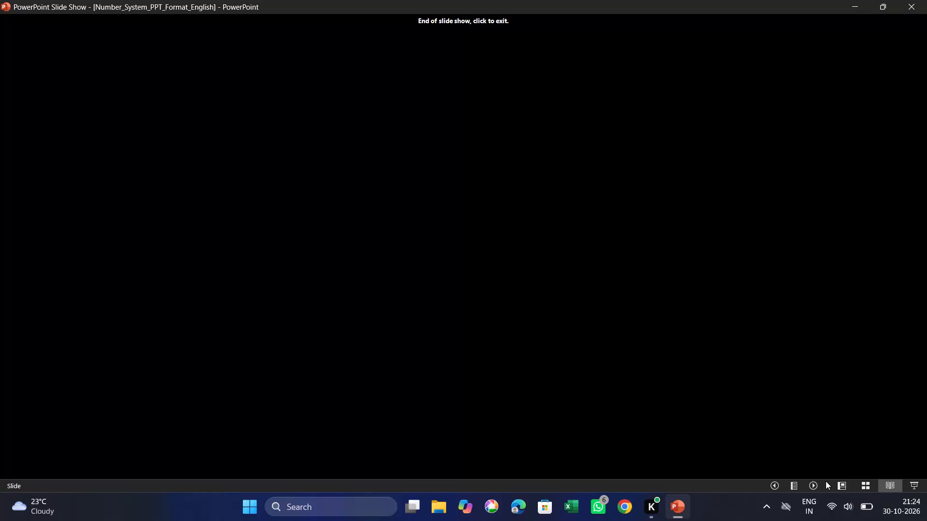
Close the Number_System_PPT_Format_English presentation from the end of its Reading View slide show.
{"action": "left_click", "coordinate": [926, 0]}
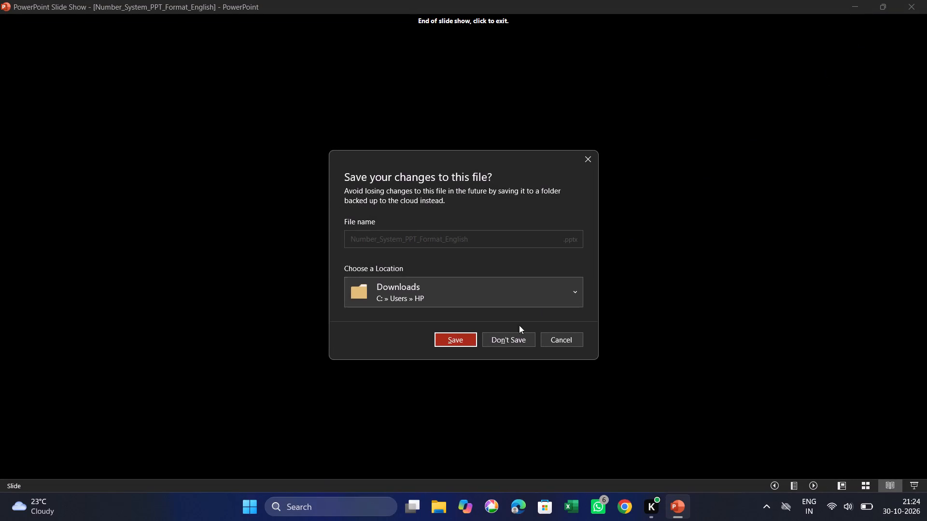